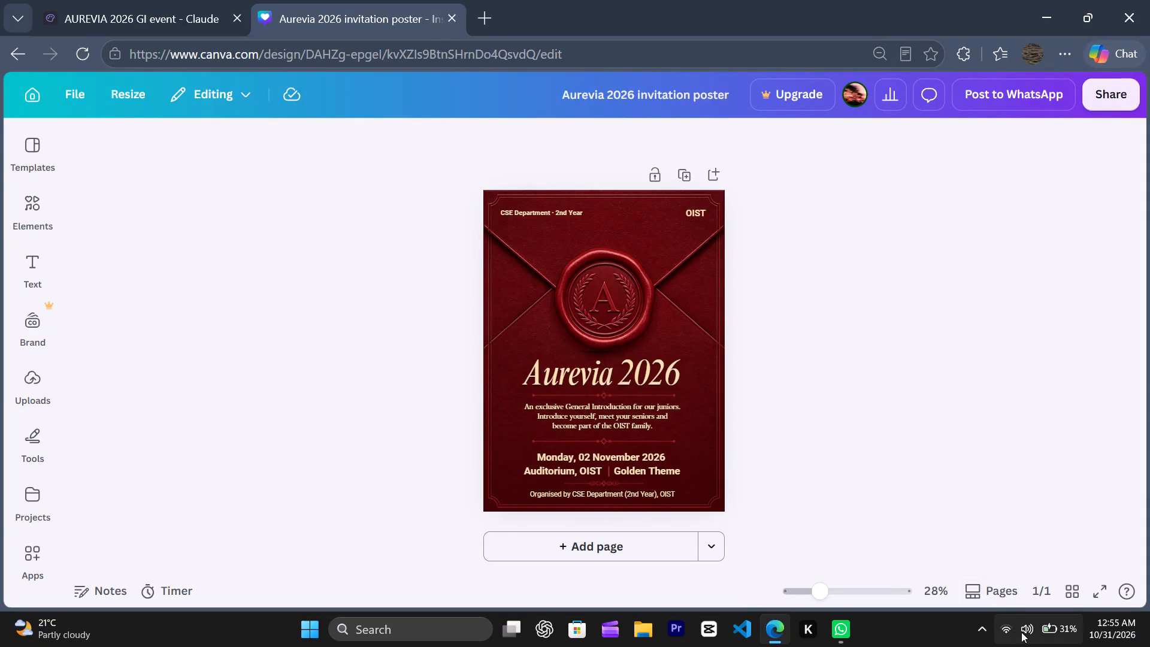
Switch on the night light and raise the screen brightness above 69 in the Windows quick settings.
{"action": "left_click", "coordinate": [1021, 632]}
{"action": "left_click", "coordinate": [1082, 404]}
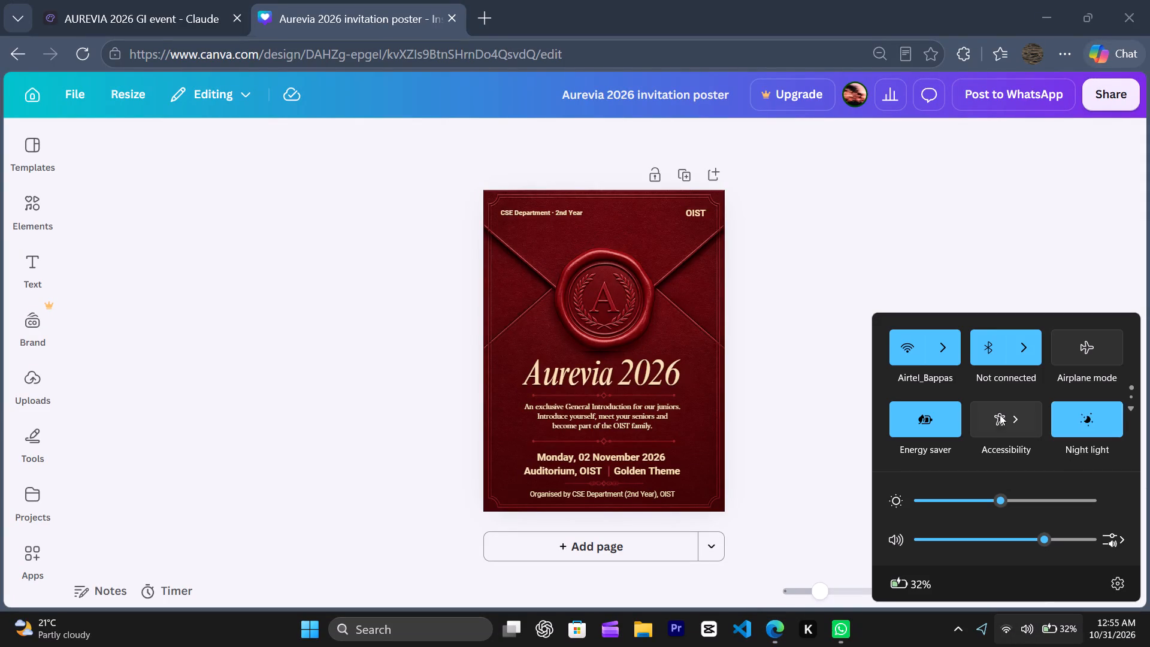
{"action": "left_click_drag", "start_coordinate": [1015, 495], "coordinate": [1039, 488]}
{"action": "left_click_drag", "start_coordinate": [1039, 488], "coordinate": [1057, 487]}
{"action": "left_click", "coordinate": [772, 455]}
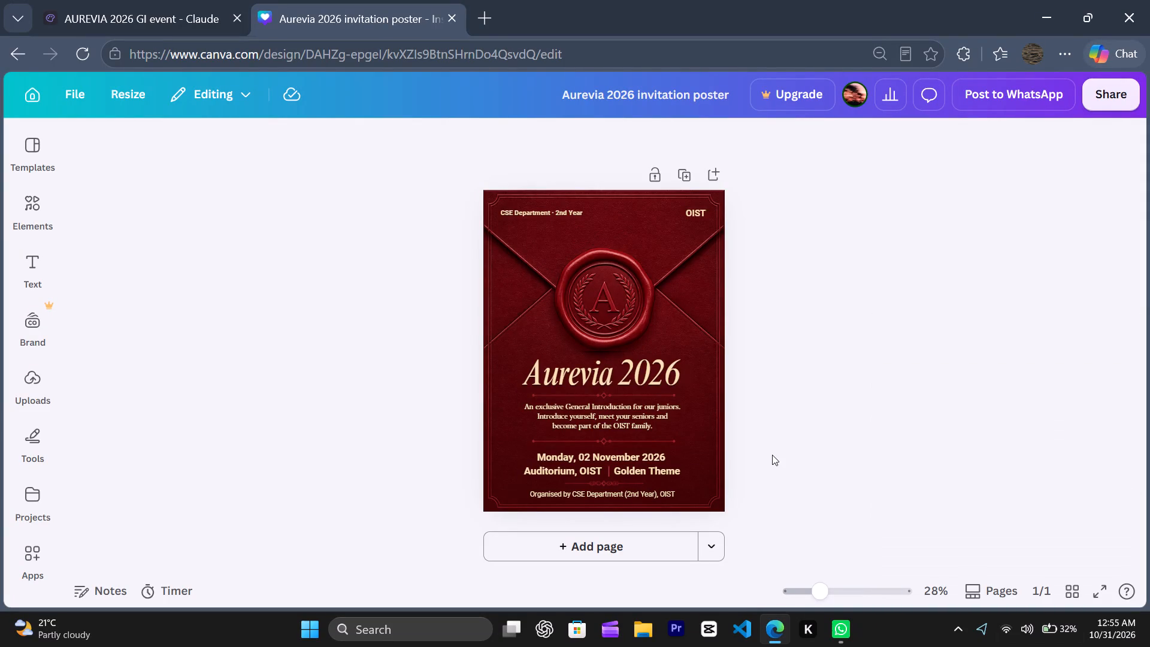
Examine the Aurevia 2026 invitation poster up close and as a whole page, checking the wax seal, title and event details.
{"action": "scroll", "coordinate": [707, 408], "scroll_direction": "up", "scroll_amount": 1}
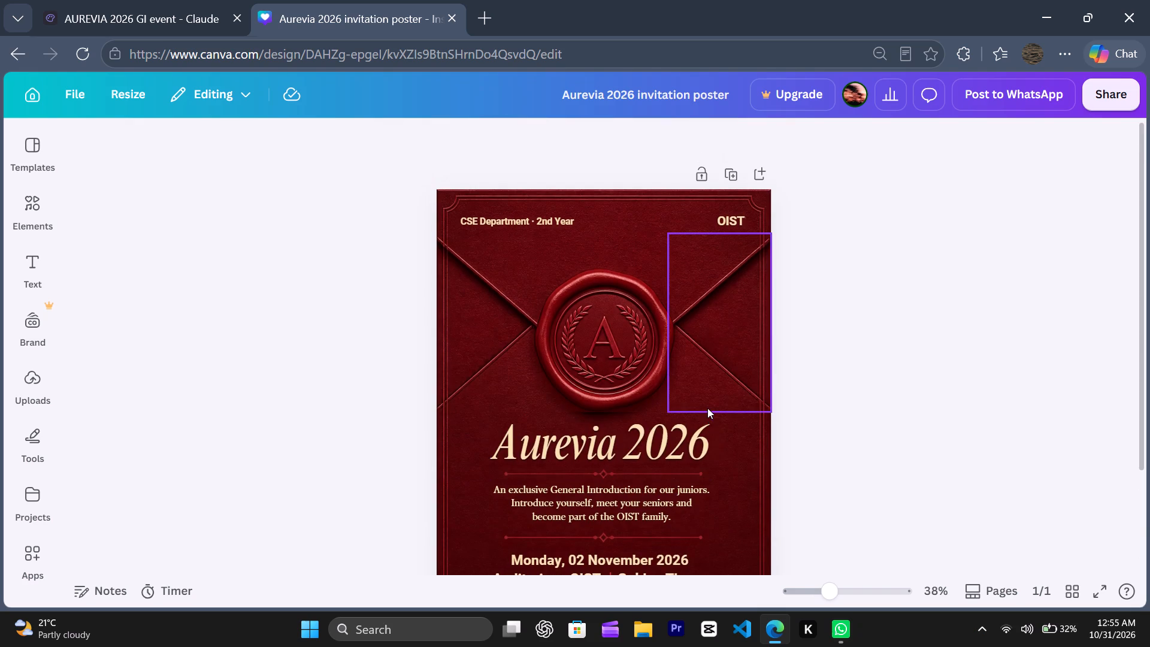
{"action": "scroll", "coordinate": [727, 322], "scroll_direction": "down", "scroll_amount": 1}
{"action": "left_click", "coordinate": [634, 288]}
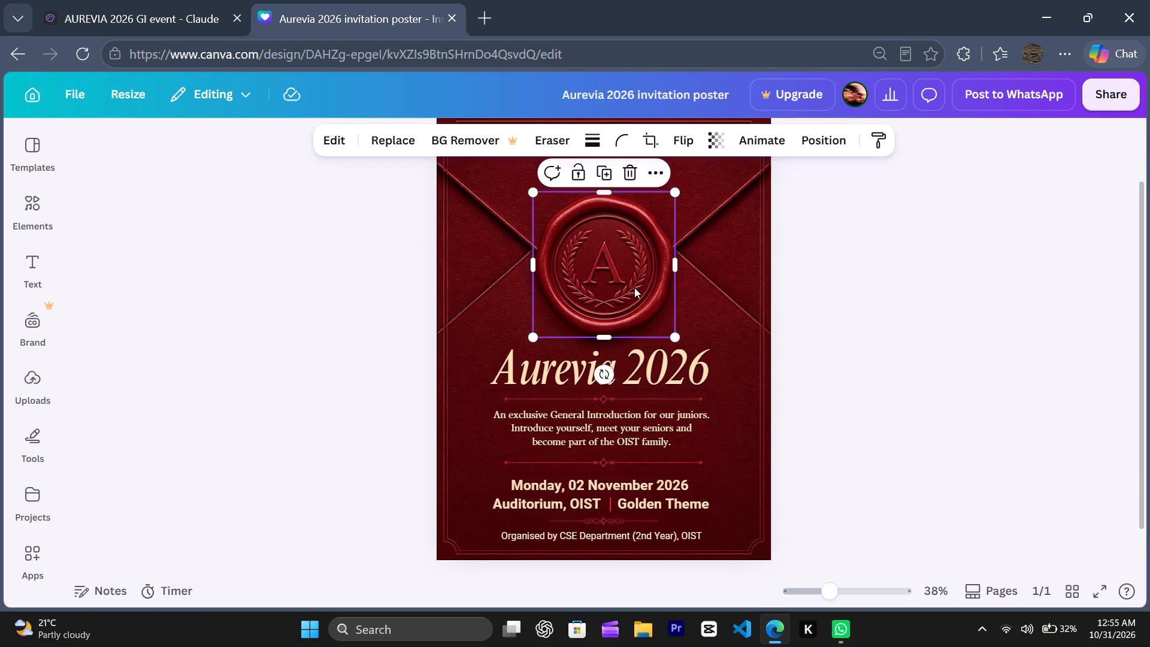
{"action": "left_click", "coordinate": [1009, 301]}
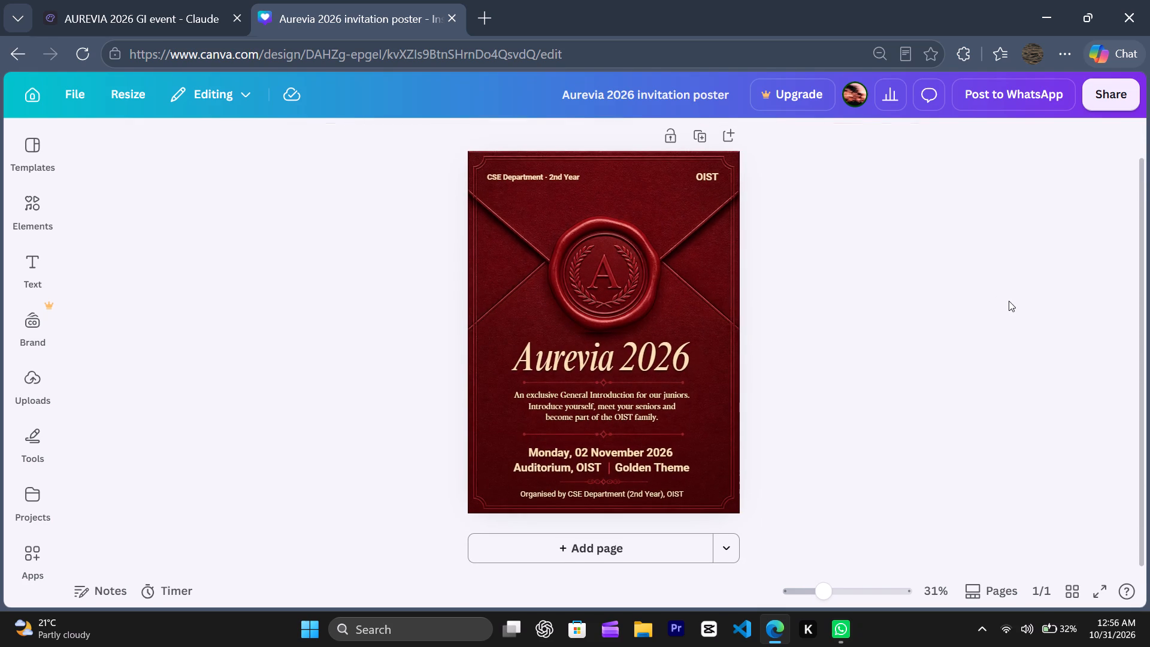
{"action": "scroll", "coordinate": [1009, 301], "scroll_direction": "down", "scroll_amount": 1}
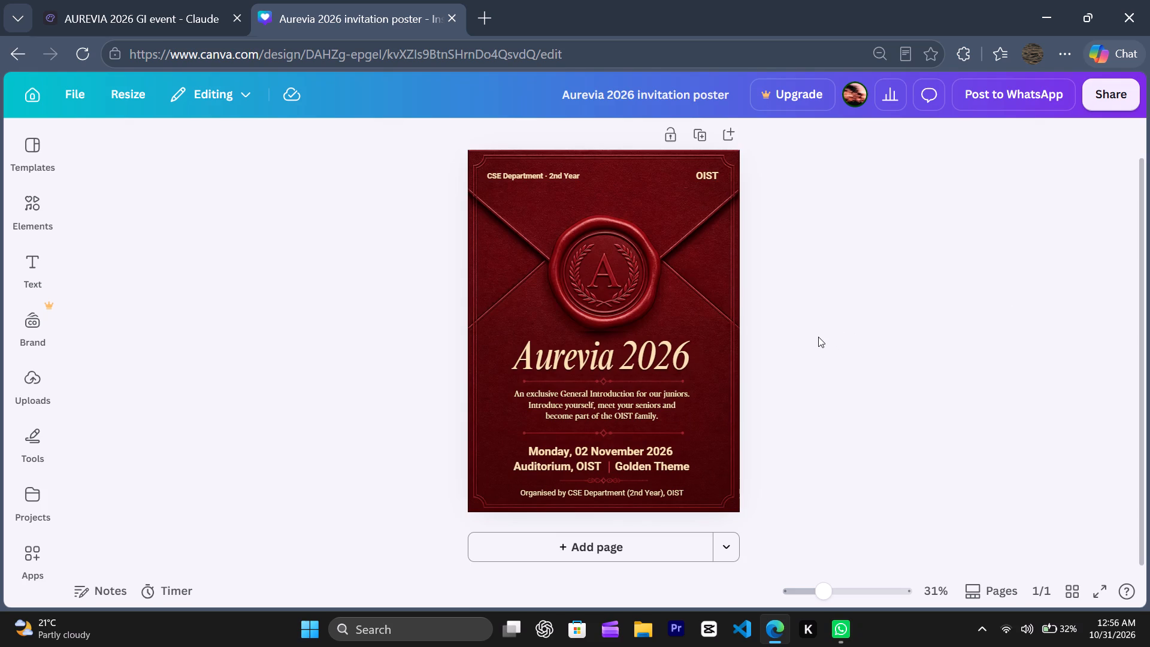
{"action": "scroll", "coordinate": [818, 337], "scroll_direction": "down", "scroll_amount": 1}
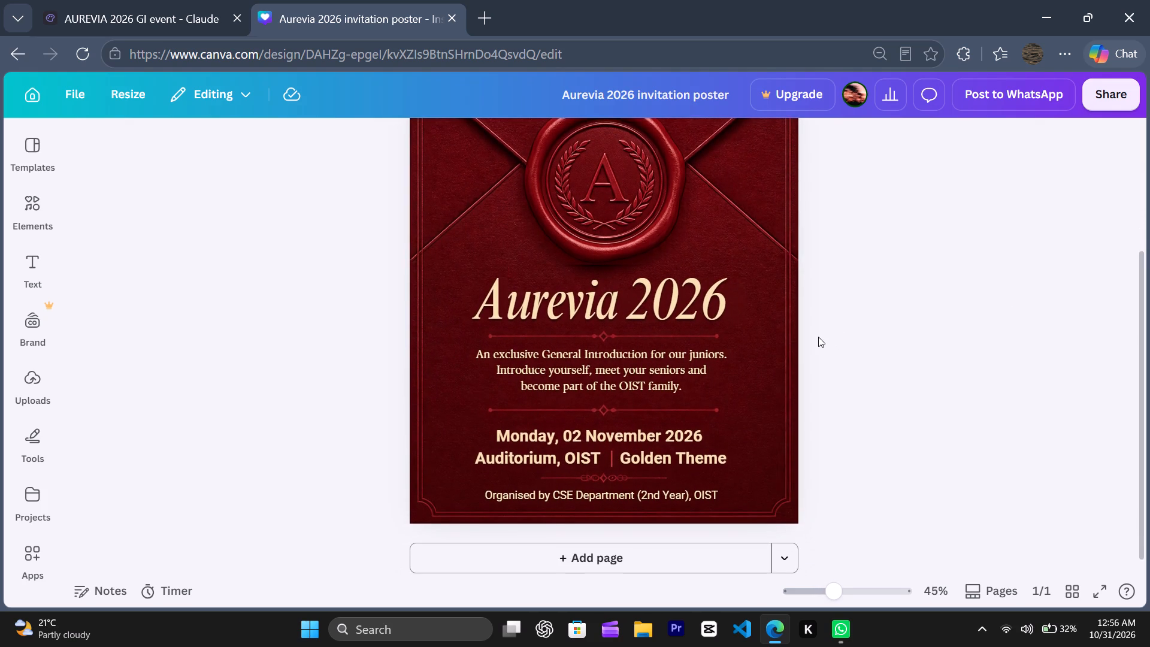
{"action": "scroll", "coordinate": [818, 337], "scroll_direction": "down", "scroll_amount": 1}
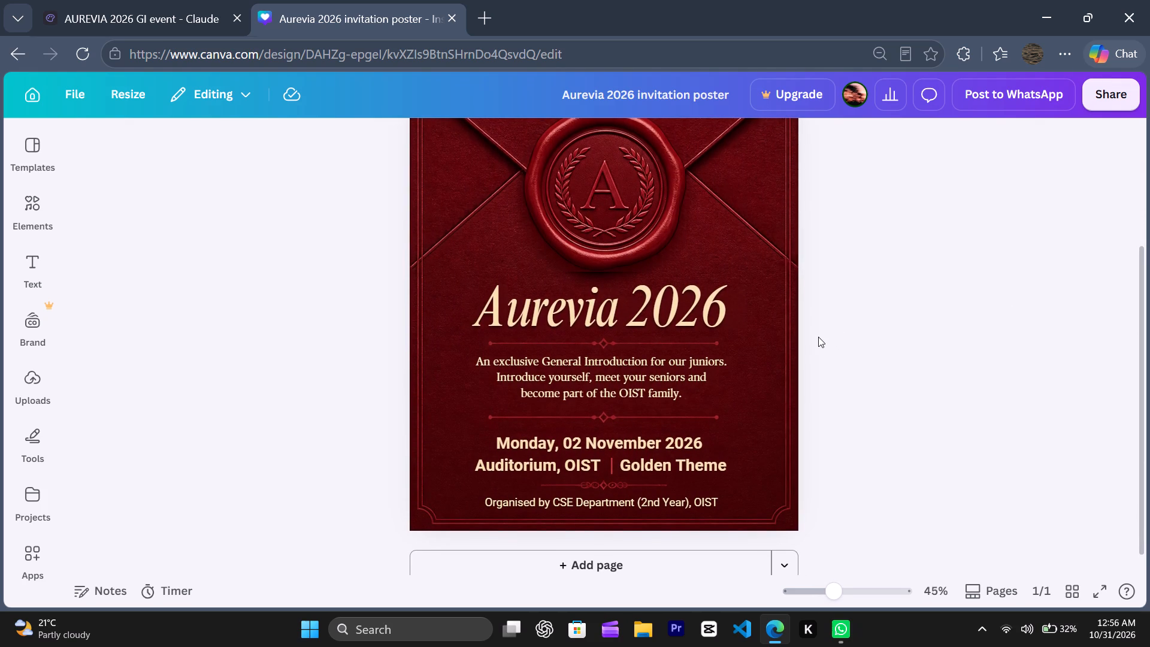
{"action": "scroll", "coordinate": [818, 337], "scroll_direction": "up", "scroll_amount": 4}
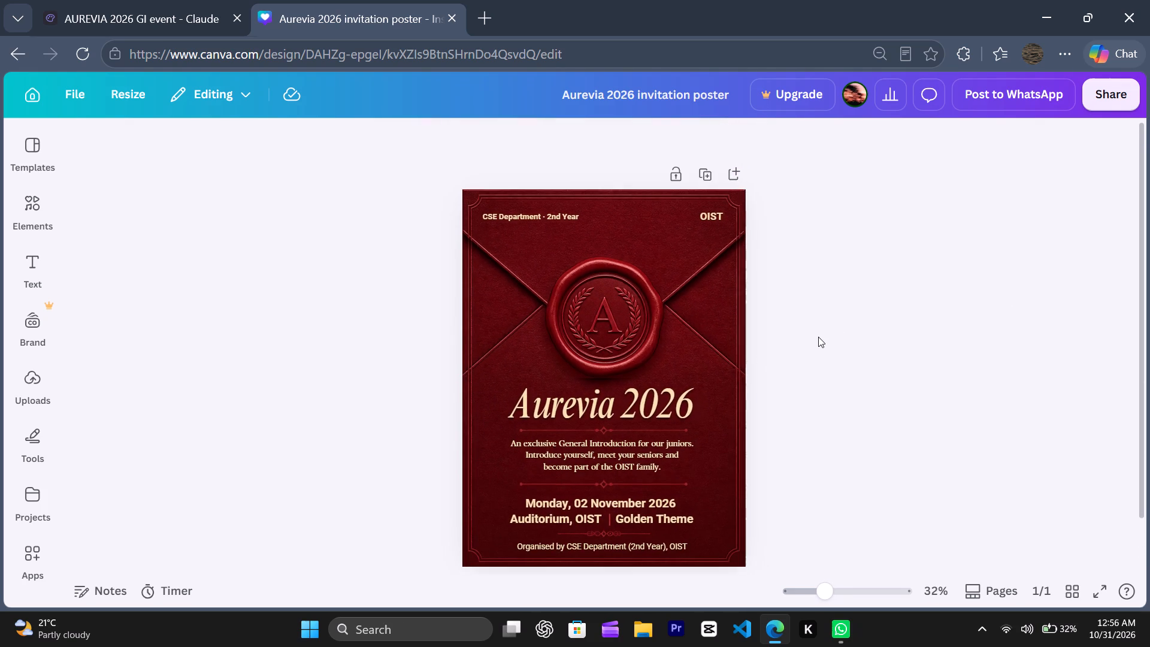
{"action": "scroll", "coordinate": [818, 337], "scroll_direction": "down", "scroll_amount": 1}
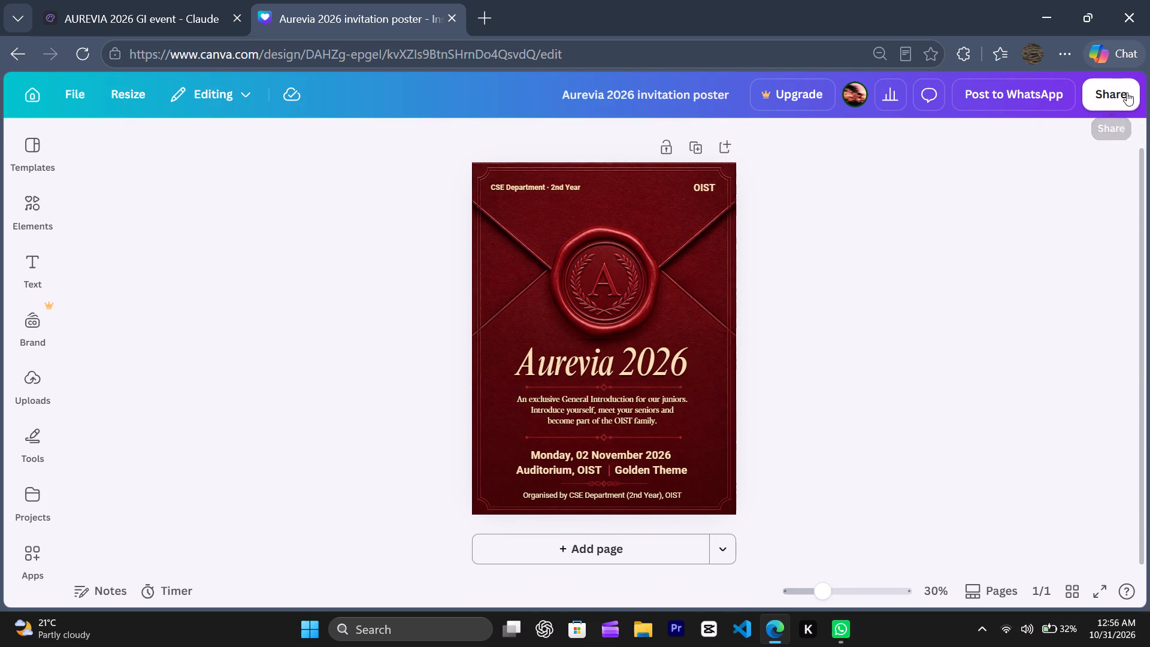
Open the sharing options for the Aurevia 2026 invitation poster.
{"action": "left_click", "coordinate": [1127, 92]}
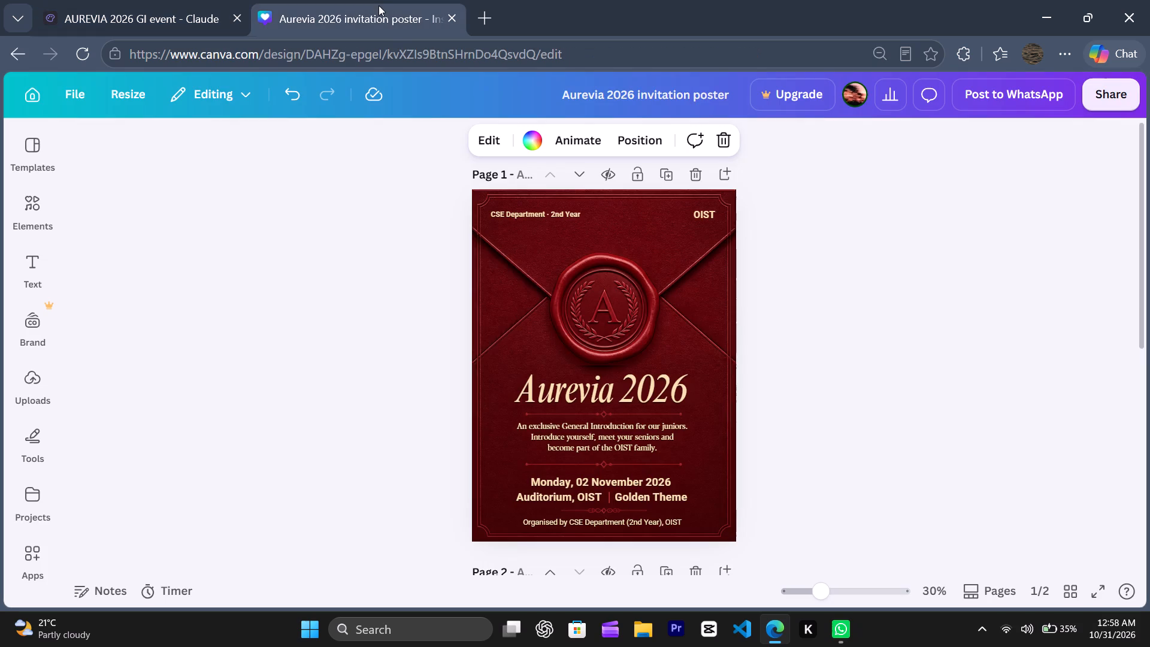
{"action": "scroll", "coordinate": [657, 331], "scroll_direction": "left", "scroll_amount": 1}
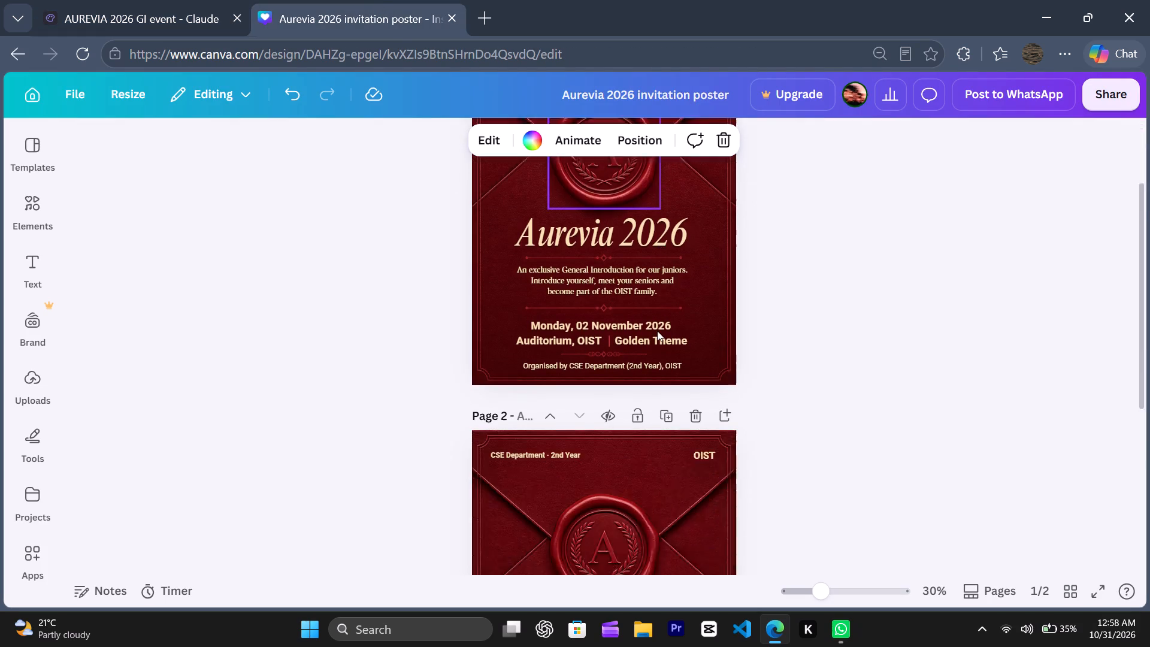
Look through the uploaded images for the college logo.
{"action": "scroll", "coordinate": [657, 331], "scroll_direction": "left", "scroll_amount": 1}
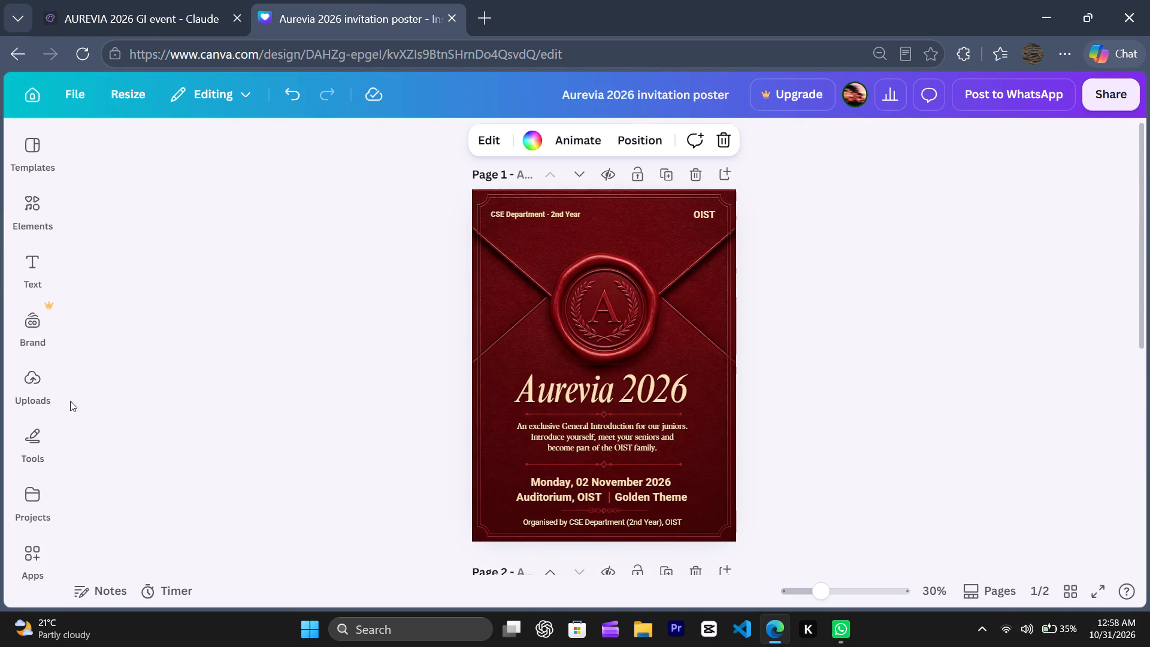
{"action": "left_click", "coordinate": [29, 397]}
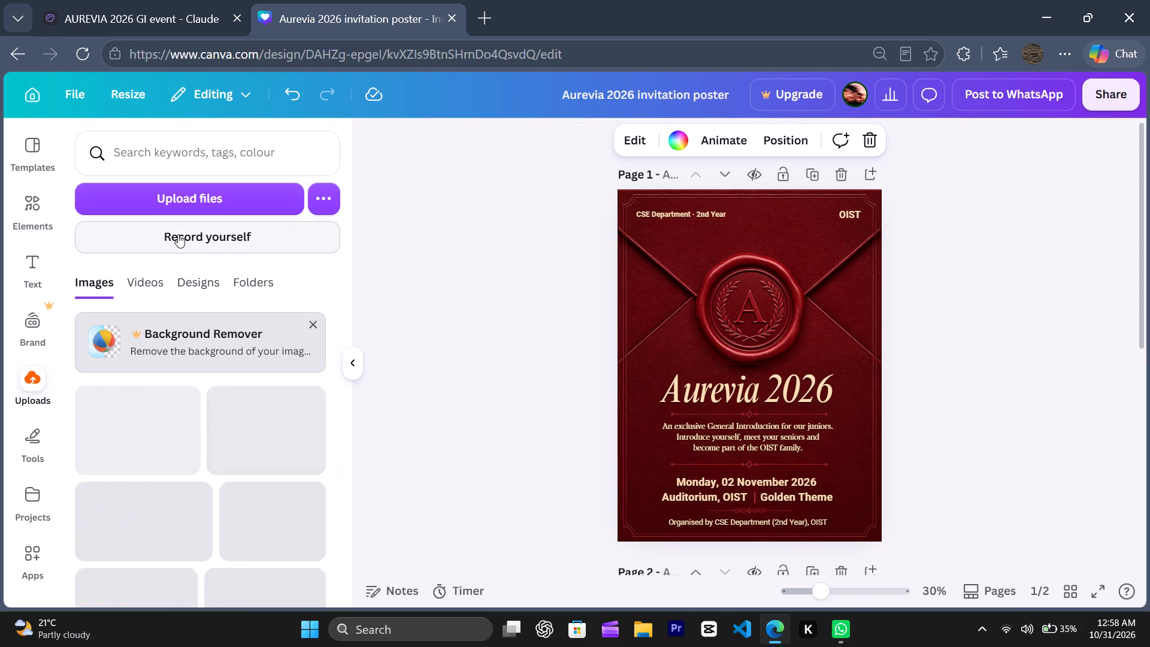
{"action": "left_click", "coordinate": [311, 328]}
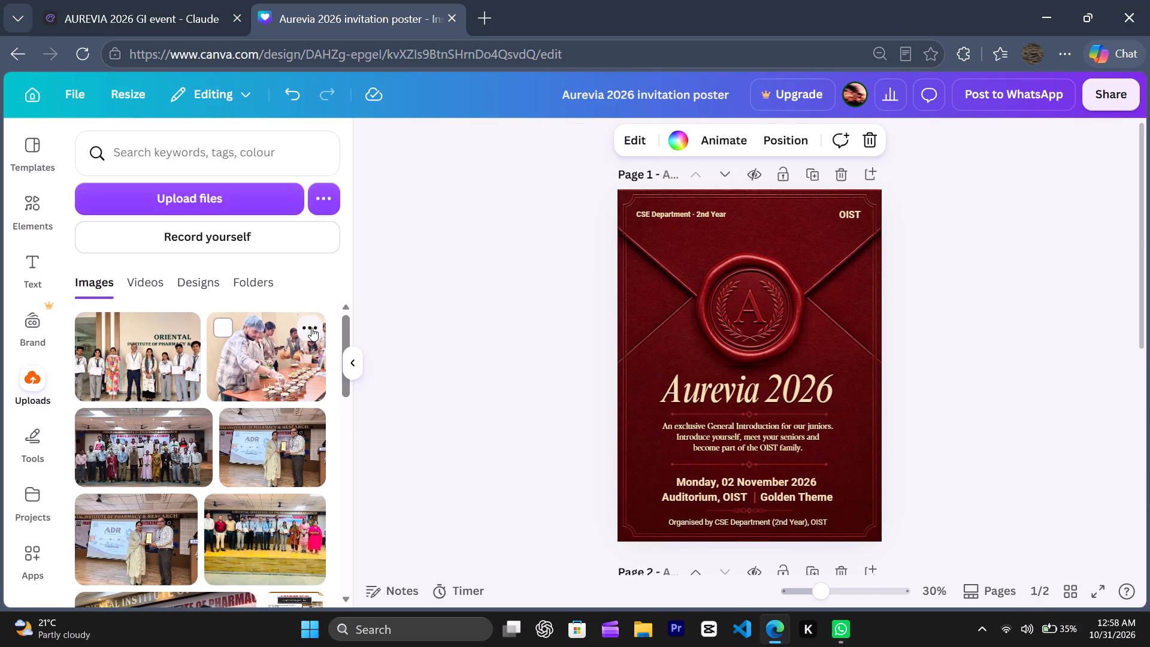
{"action": "scroll", "coordinate": [228, 364], "scroll_direction": "down", "scroll_amount": 6}
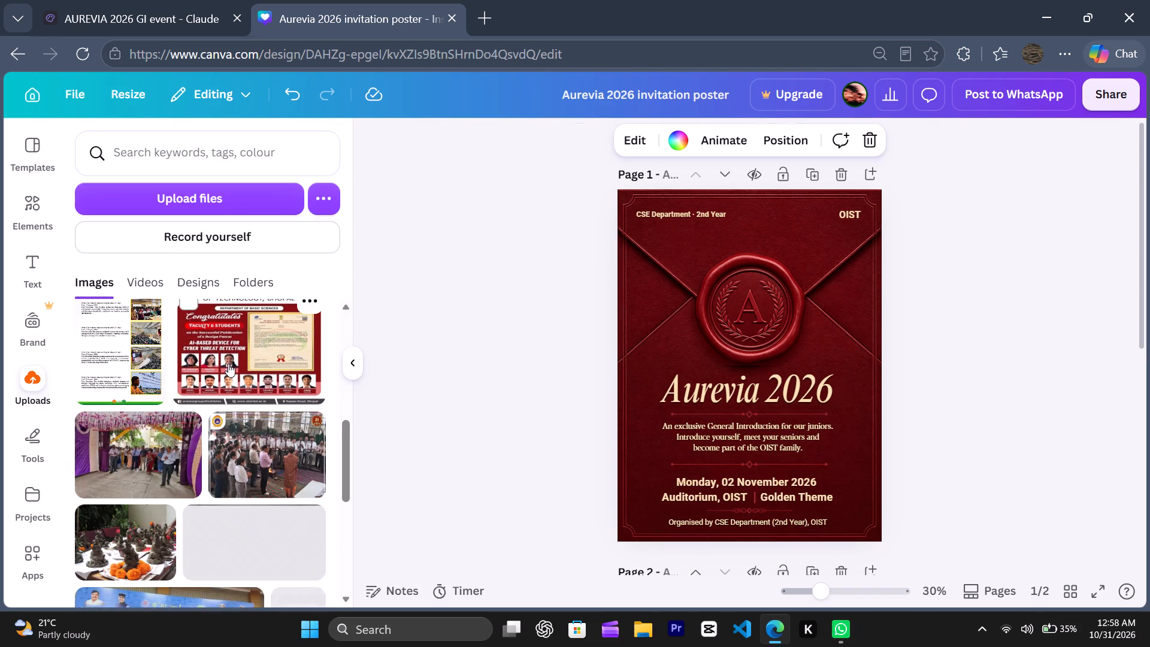
{"action": "scroll", "coordinate": [228, 364], "scroll_direction": "down", "scroll_amount": 5}
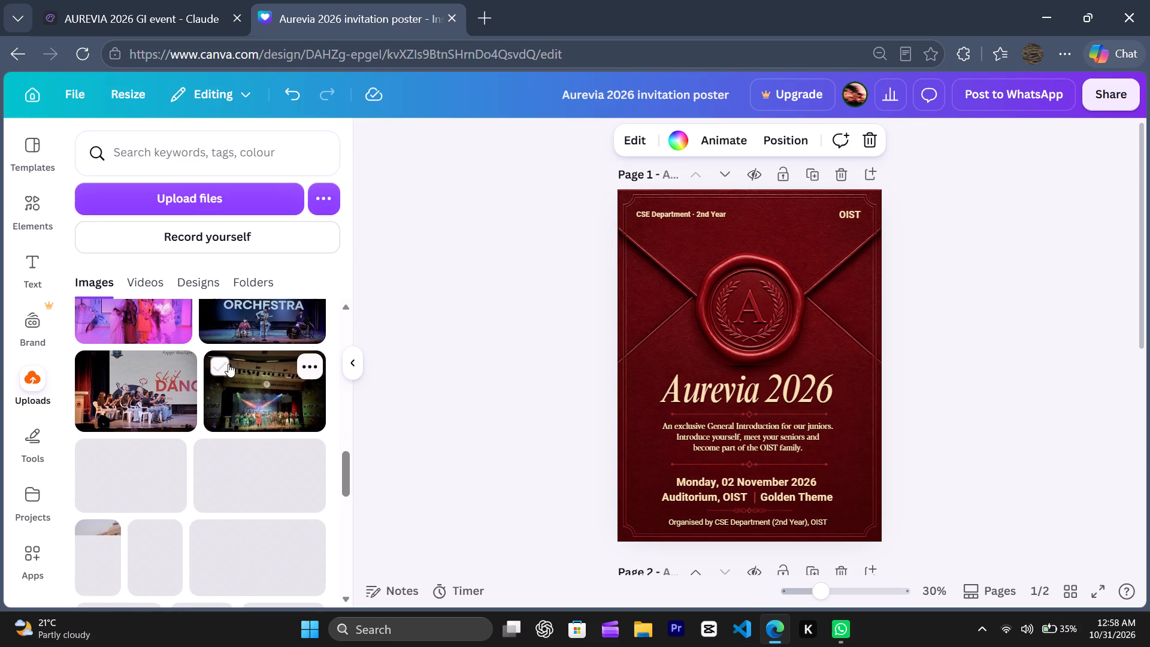
{"action": "scroll", "coordinate": [228, 364], "scroll_direction": "down", "scroll_amount": 1}
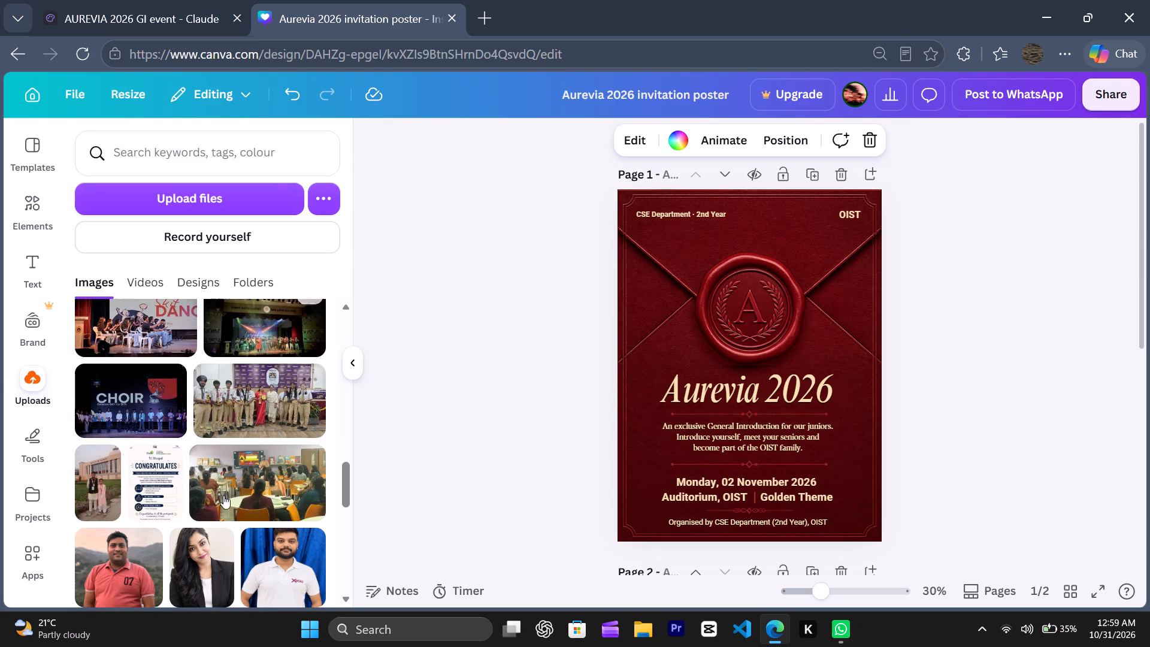
{"action": "scroll", "coordinate": [225, 527], "scroll_direction": "down", "scroll_amount": 3}
{"action": "scroll", "coordinate": [225, 527], "scroll_direction": "up", "scroll_amount": 11}
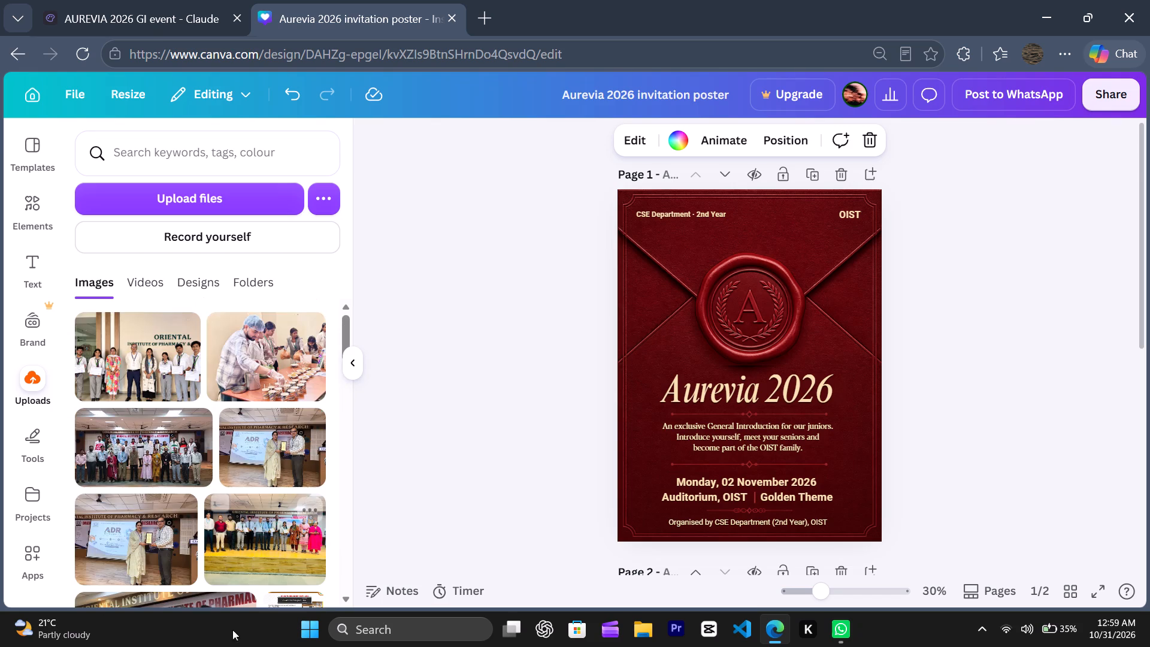
Upload the white-background Oriental Group of Institutes logo, IMG_20250908_004930, from the Downloads folder to the design's uploads.
{"action": "left_click", "coordinate": [216, 210]}
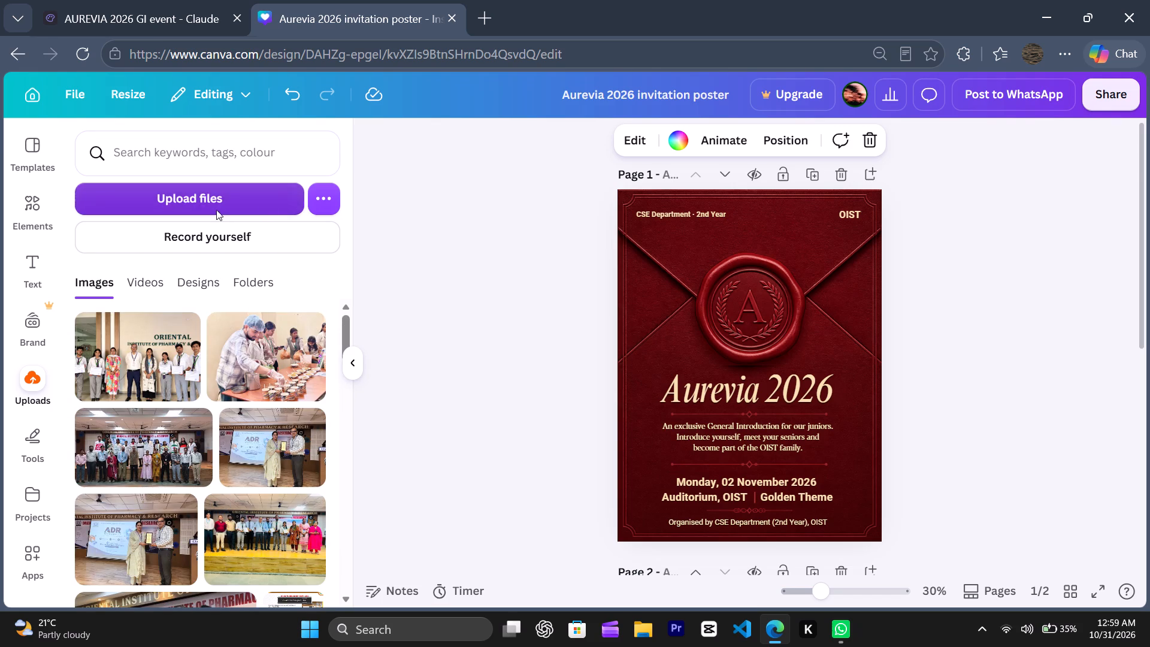
{"action": "scroll", "coordinate": [535, 316], "scroll_direction": "down", "scroll_amount": 3}
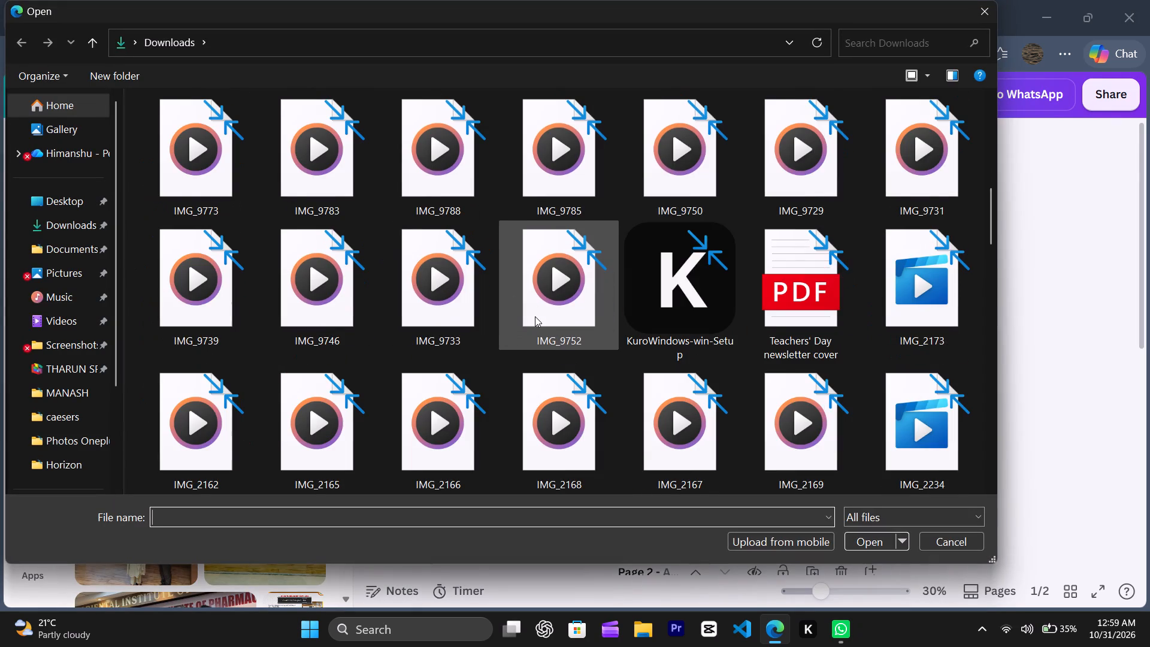
{"action": "scroll", "coordinate": [535, 316], "scroll_direction": "down", "scroll_amount": 3}
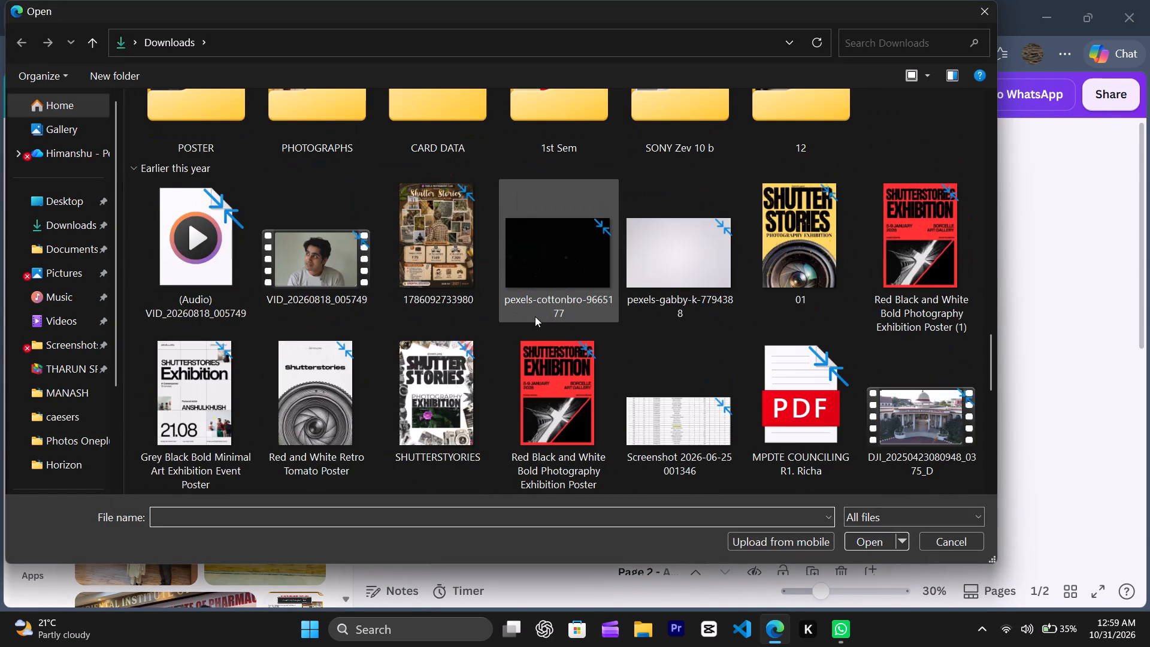
{"action": "scroll", "coordinate": [535, 316], "scroll_direction": "down", "scroll_amount": 2}
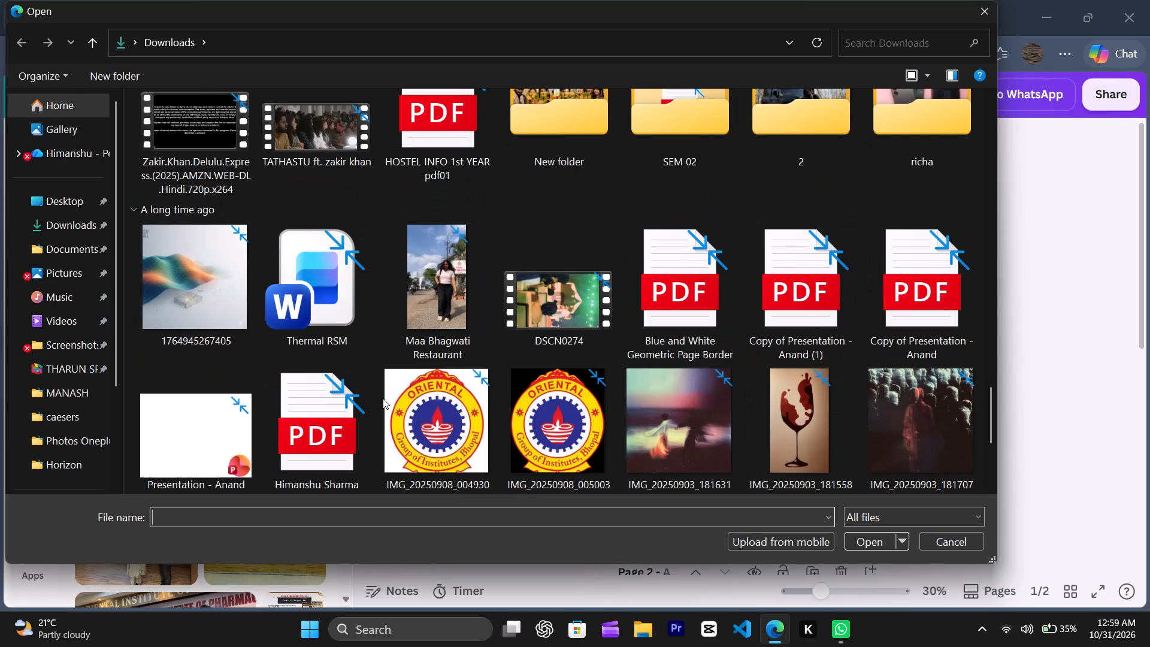
{"action": "double_click", "coordinate": [397, 403]}
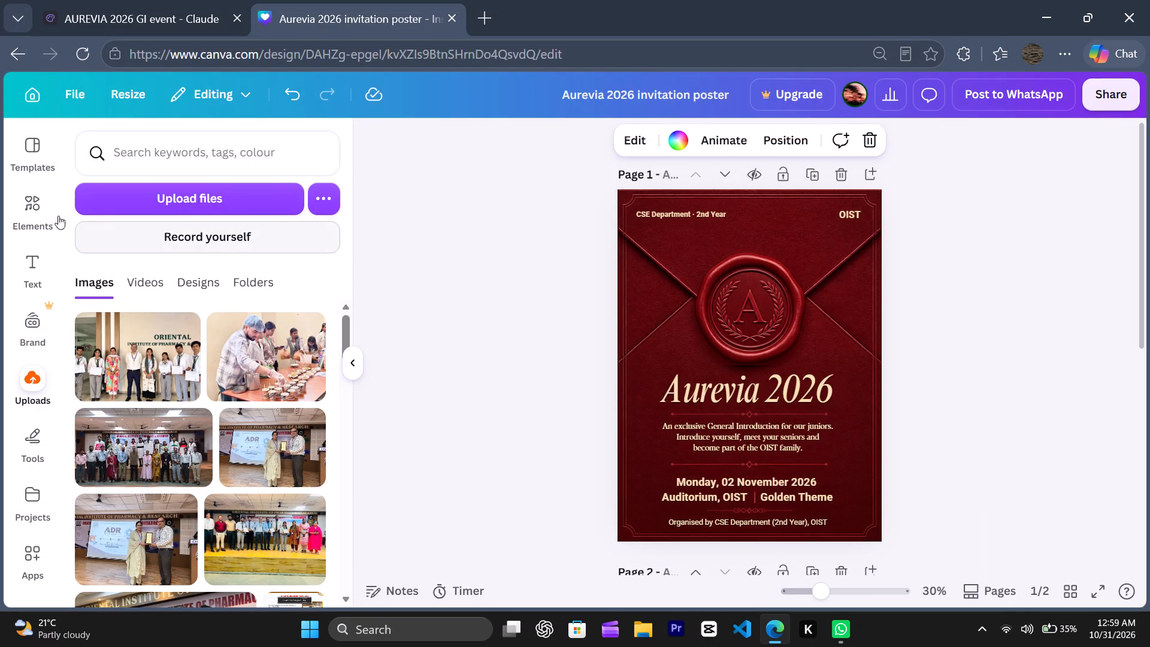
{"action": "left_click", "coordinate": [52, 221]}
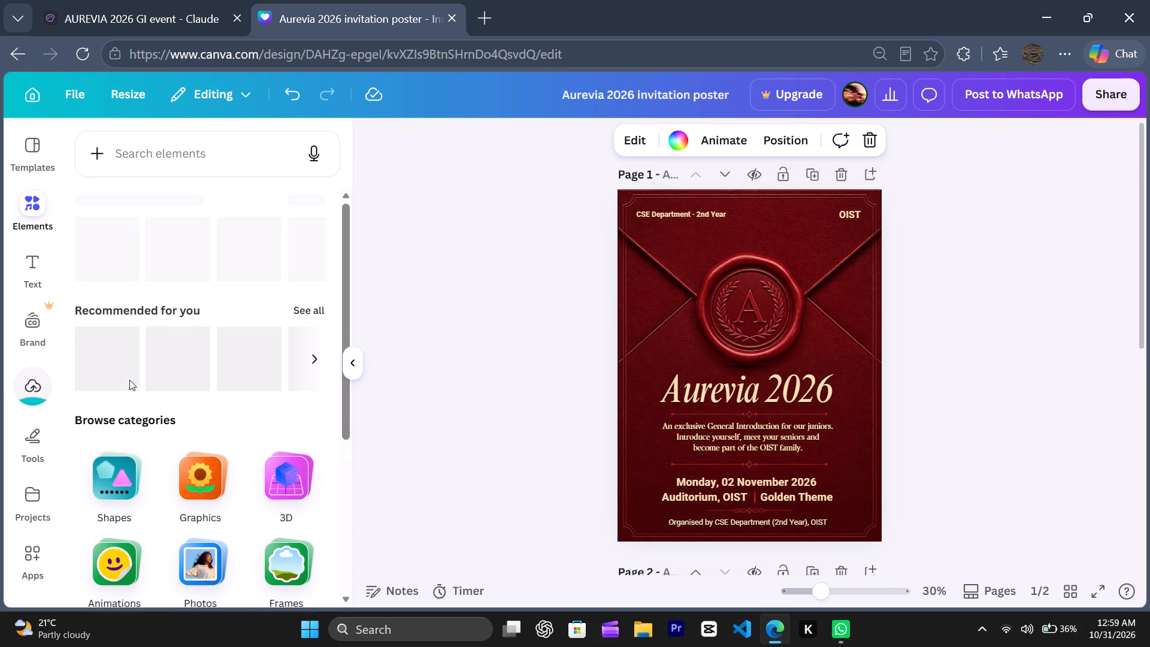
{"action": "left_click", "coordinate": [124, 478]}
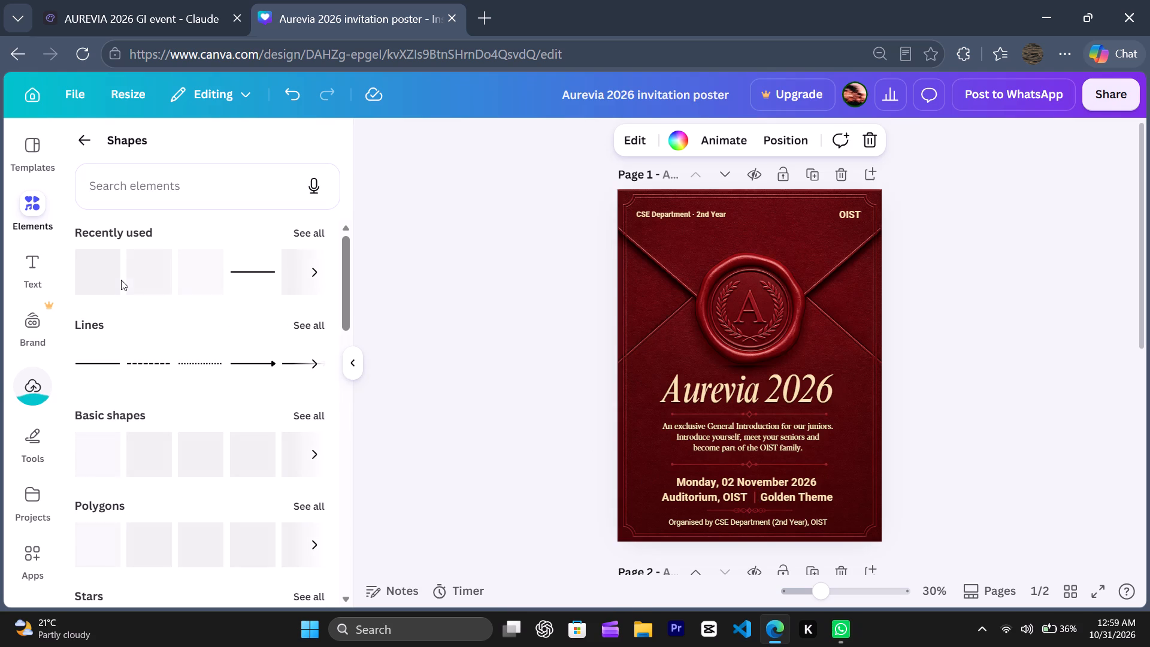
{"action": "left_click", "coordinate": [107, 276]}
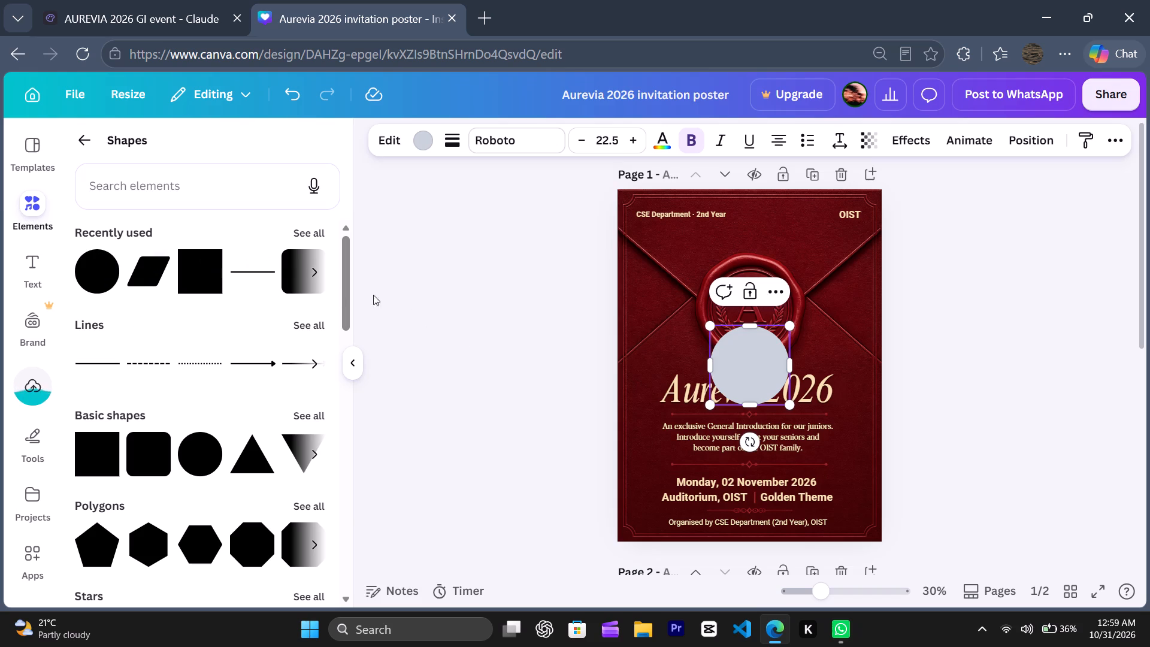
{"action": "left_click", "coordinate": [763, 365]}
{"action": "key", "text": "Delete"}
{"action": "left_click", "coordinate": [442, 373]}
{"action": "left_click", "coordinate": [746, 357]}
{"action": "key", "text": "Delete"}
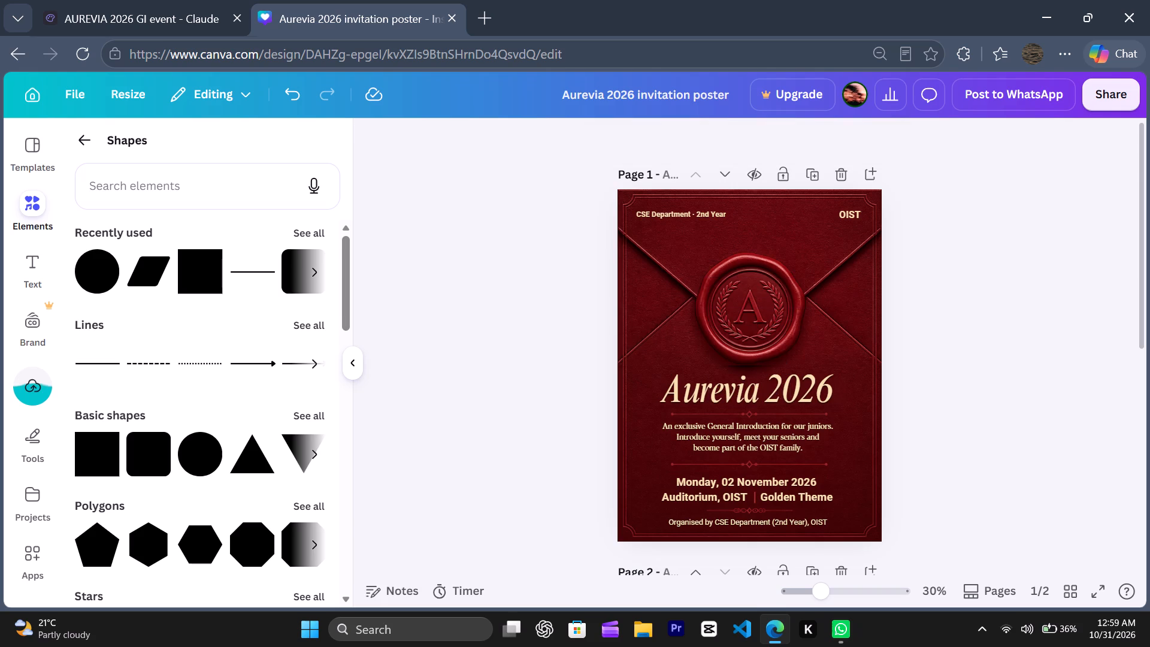
Add a circular frame to page 1 and fill it with the uploaded Oriental Group of Institutes logo.
{"action": "left_click", "coordinate": [86, 149]}
{"action": "left_click", "coordinate": [174, 231]}
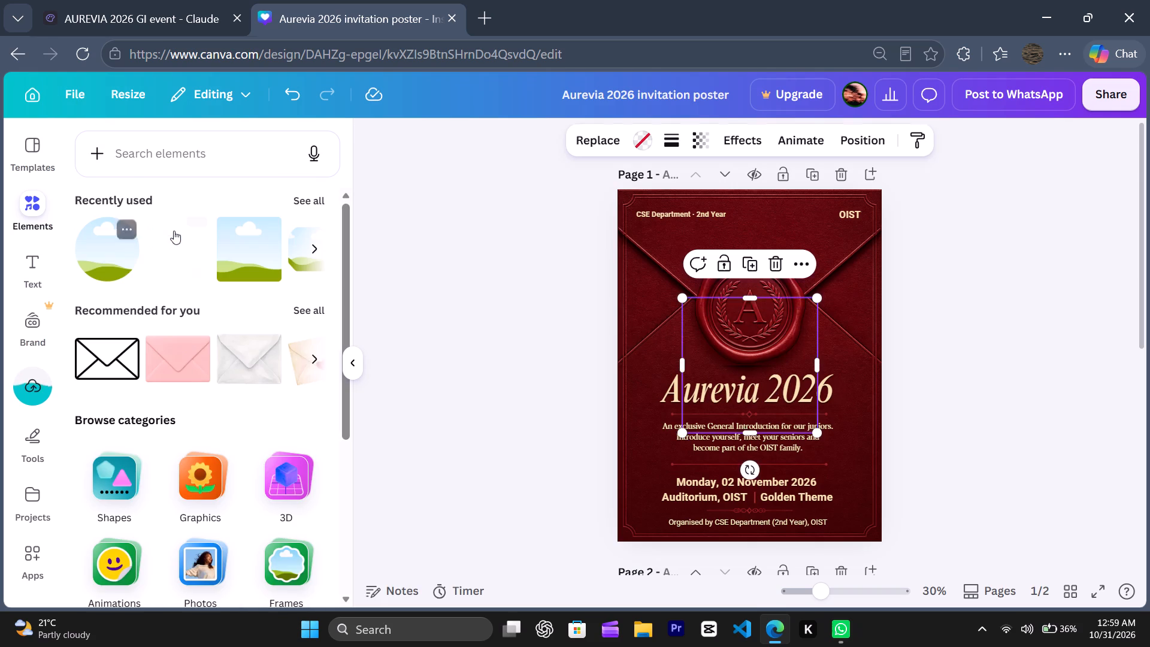
{"action": "left_click", "coordinate": [44, 377]}
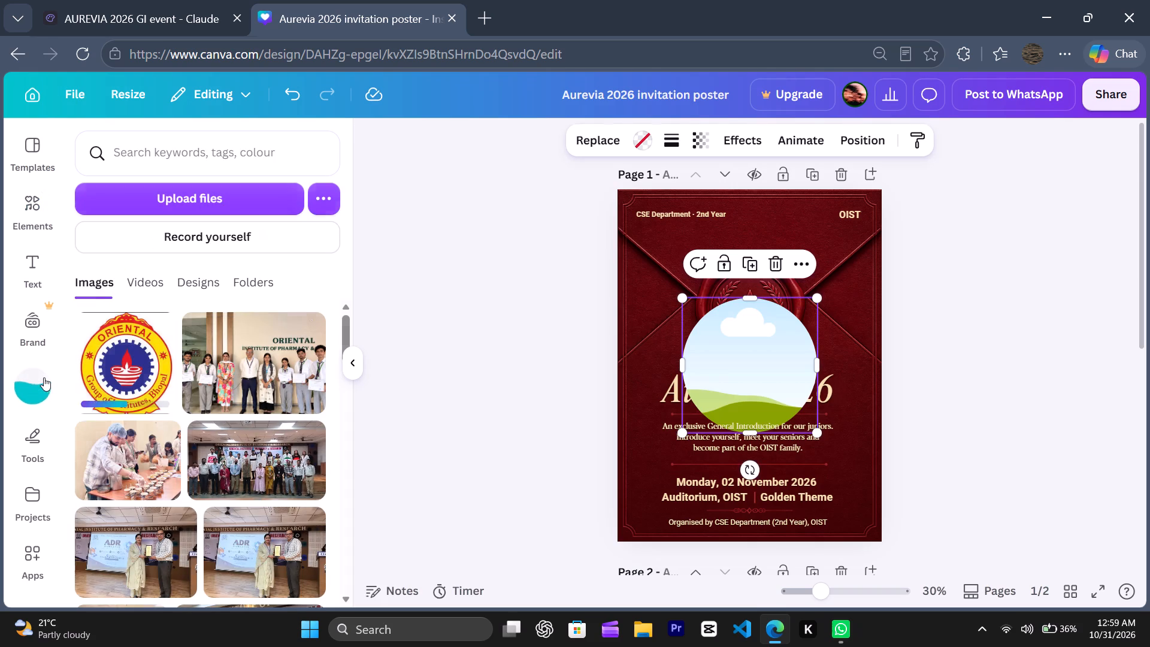
{"action": "left_click", "coordinate": [134, 335]}
{"action": "left_click_drag", "start_coordinate": [134, 335], "coordinate": [361, 261]}
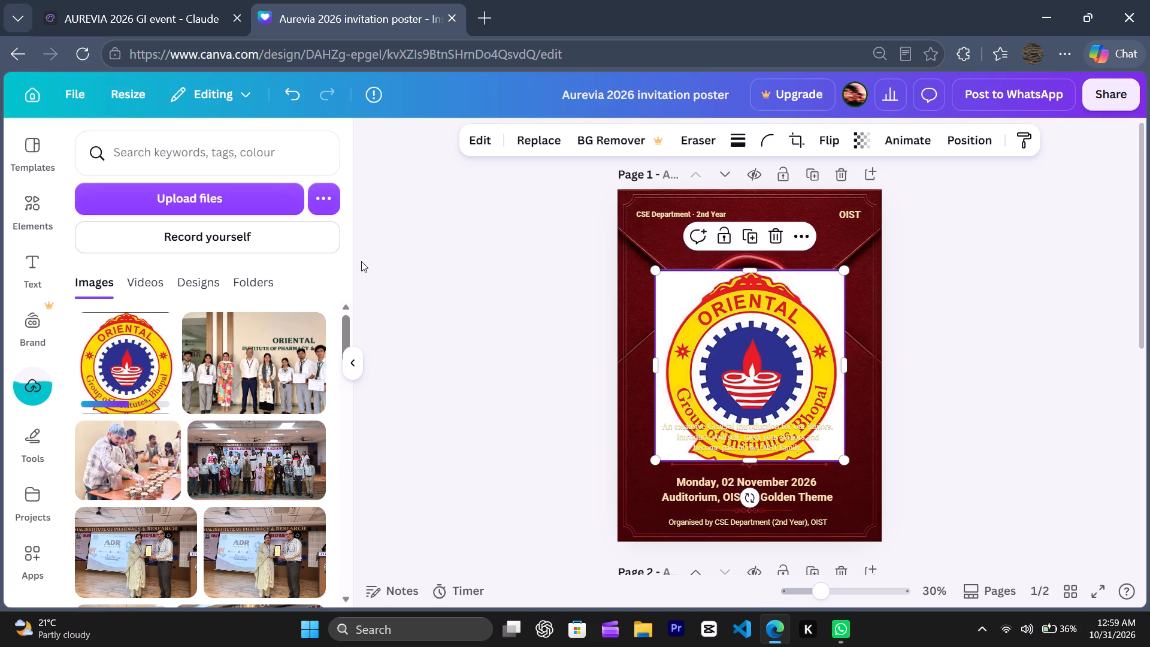
{"action": "left_click", "coordinate": [361, 261]}
{"action": "left_click_drag", "start_coordinate": [818, 392], "coordinate": [795, 376]}
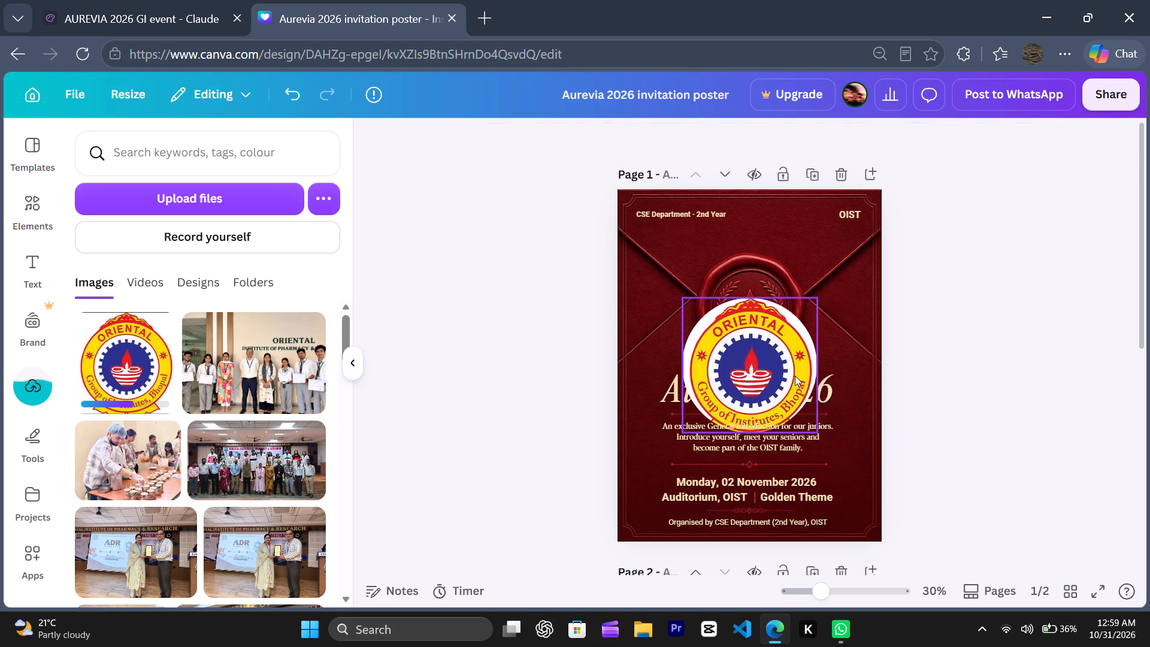
Shrink the round logo and move it to the poster's upper edge, just before the OIST text.
{"action": "left_click_drag", "start_coordinate": [777, 371], "coordinate": [758, 301]}
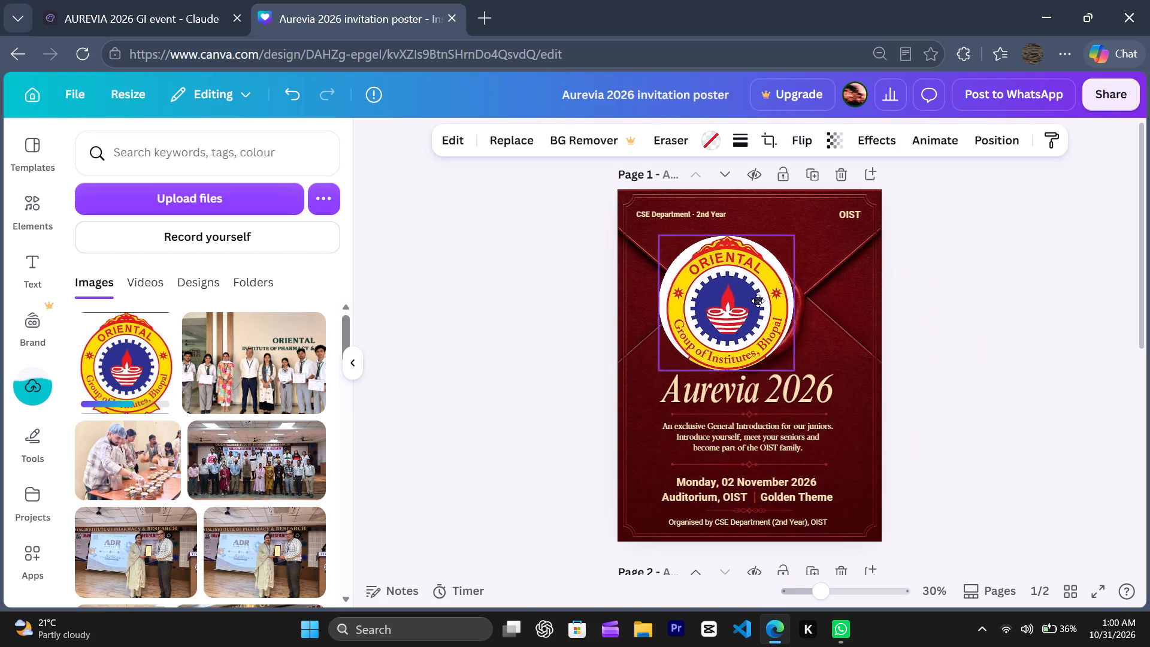
{"action": "left_click_drag", "start_coordinate": [758, 301], "coordinate": [761, 299]}
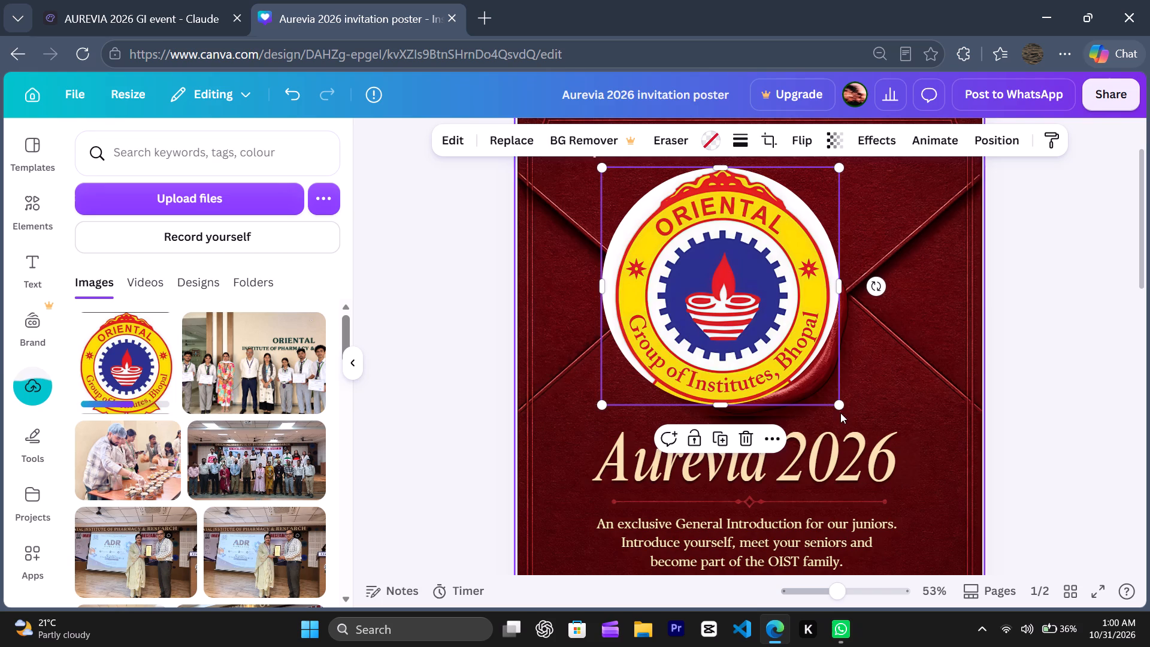
{"action": "left_click_drag", "start_coordinate": [837, 406], "coordinate": [685, 297]}
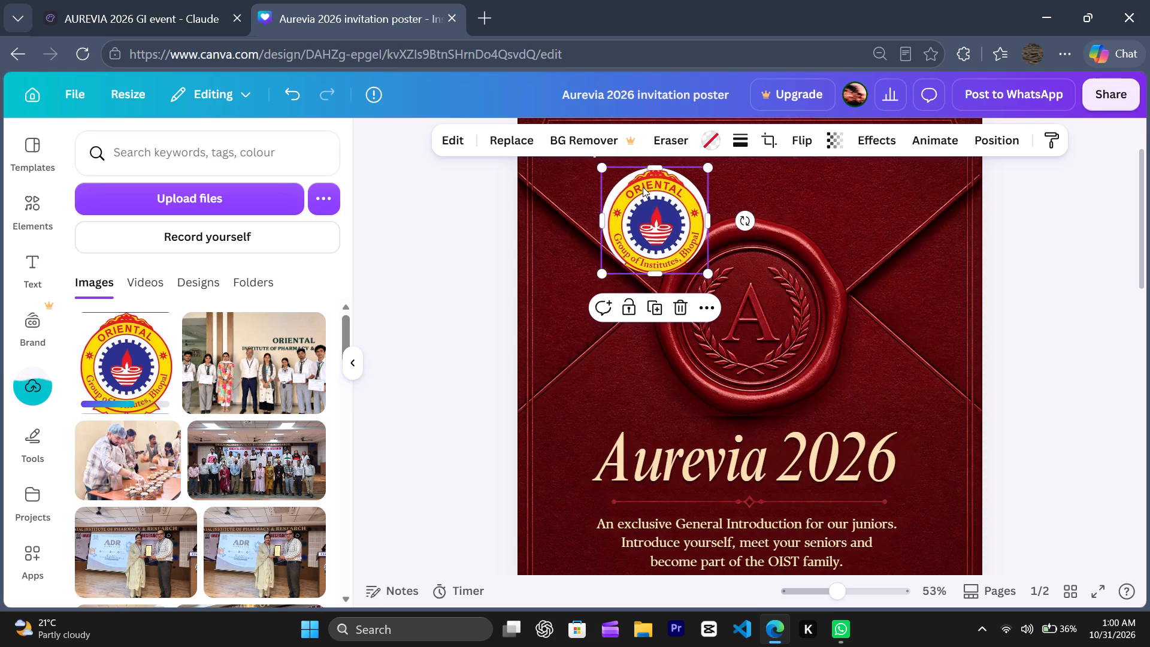
{"action": "left_click_drag", "start_coordinate": [645, 195], "coordinate": [797, 211]}
{"action": "scroll", "coordinate": [797, 211], "scroll_direction": "up", "scroll_amount": 2}
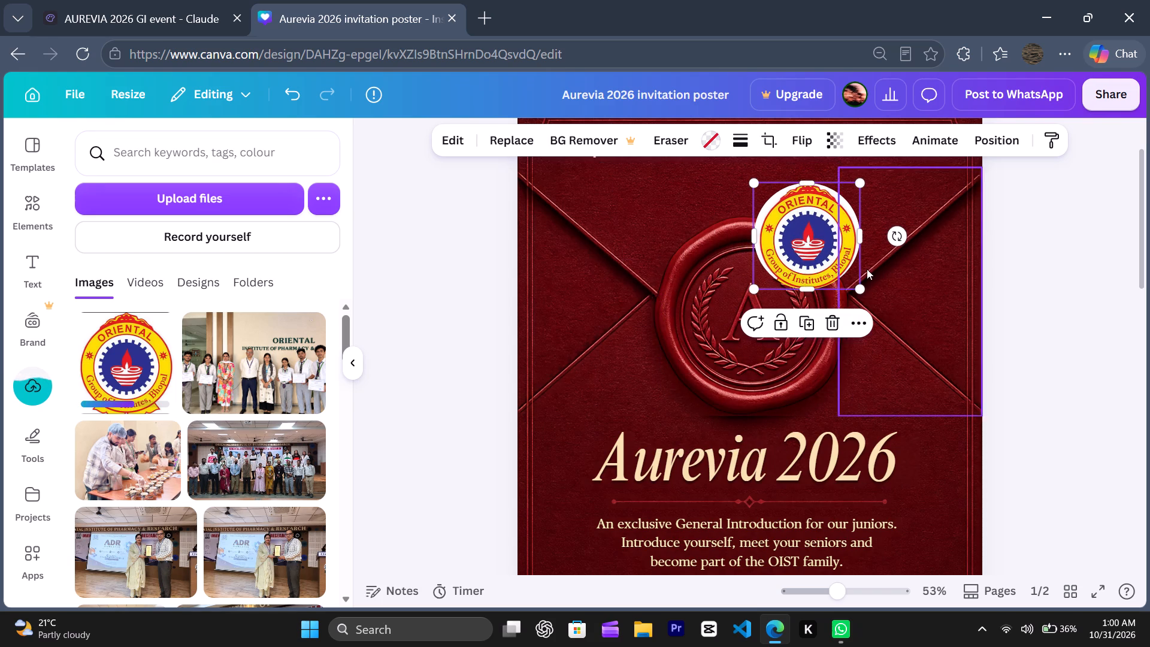
{"action": "scroll", "coordinate": [867, 269], "scroll_direction": "up", "scroll_amount": 2}
{"action": "left_click_drag", "start_coordinate": [813, 318], "coordinate": [837, 247]}
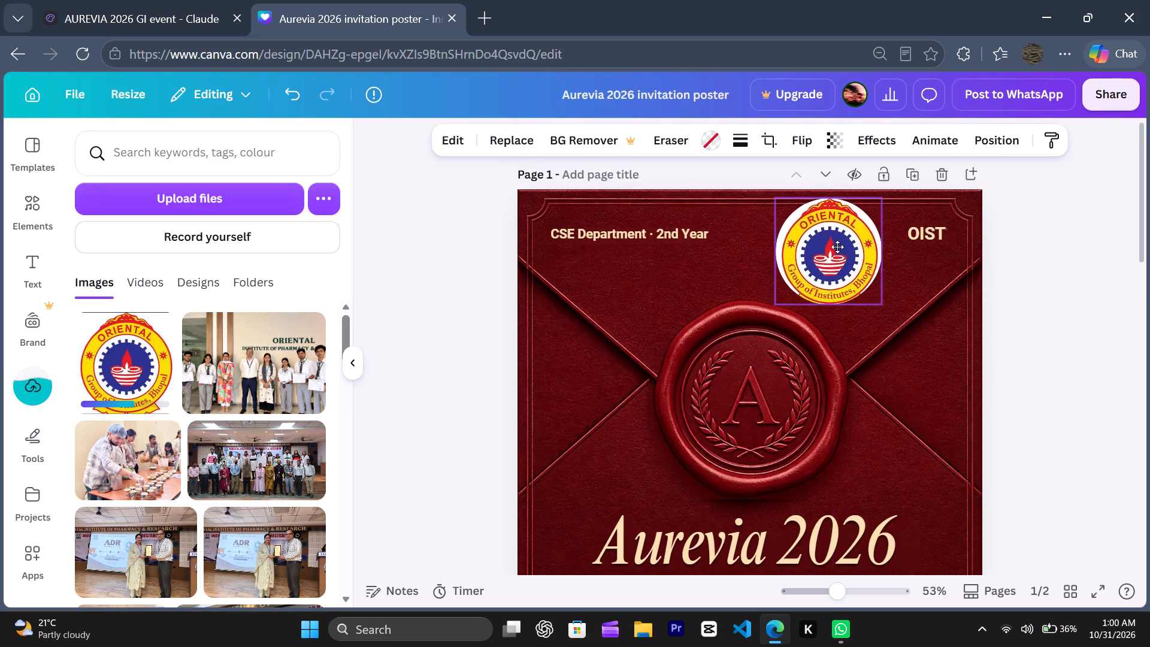
{"action": "left_click_drag", "start_coordinate": [837, 247], "coordinate": [852, 260]}
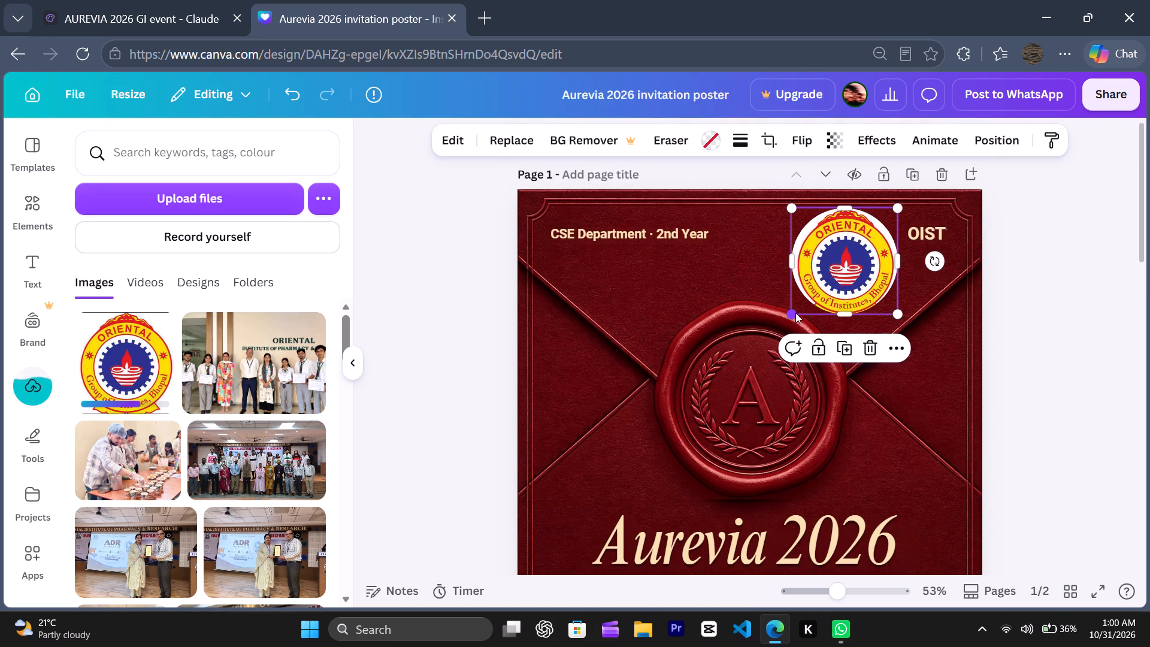
{"action": "left_click_drag", "start_coordinate": [795, 313], "coordinate": [873, 238]}
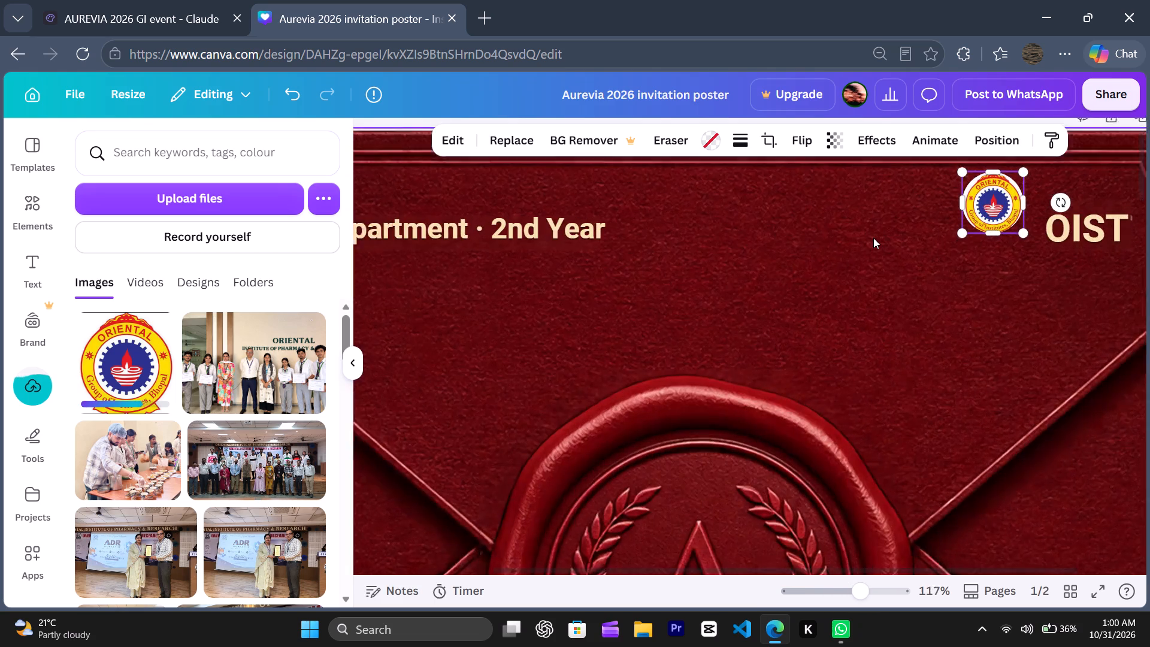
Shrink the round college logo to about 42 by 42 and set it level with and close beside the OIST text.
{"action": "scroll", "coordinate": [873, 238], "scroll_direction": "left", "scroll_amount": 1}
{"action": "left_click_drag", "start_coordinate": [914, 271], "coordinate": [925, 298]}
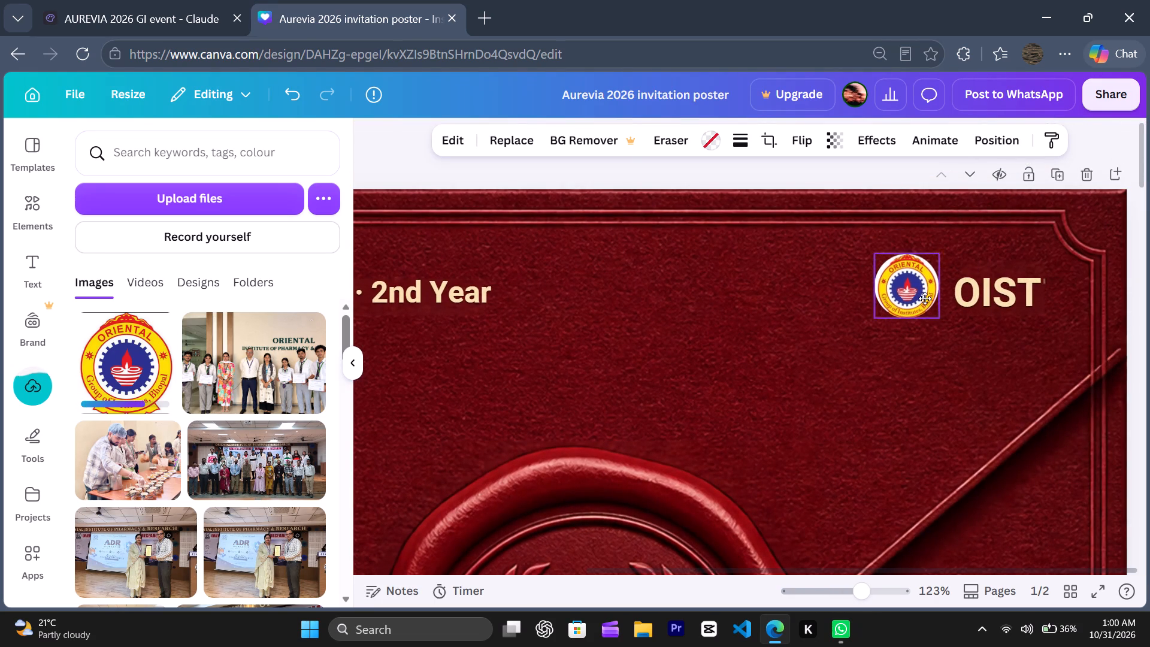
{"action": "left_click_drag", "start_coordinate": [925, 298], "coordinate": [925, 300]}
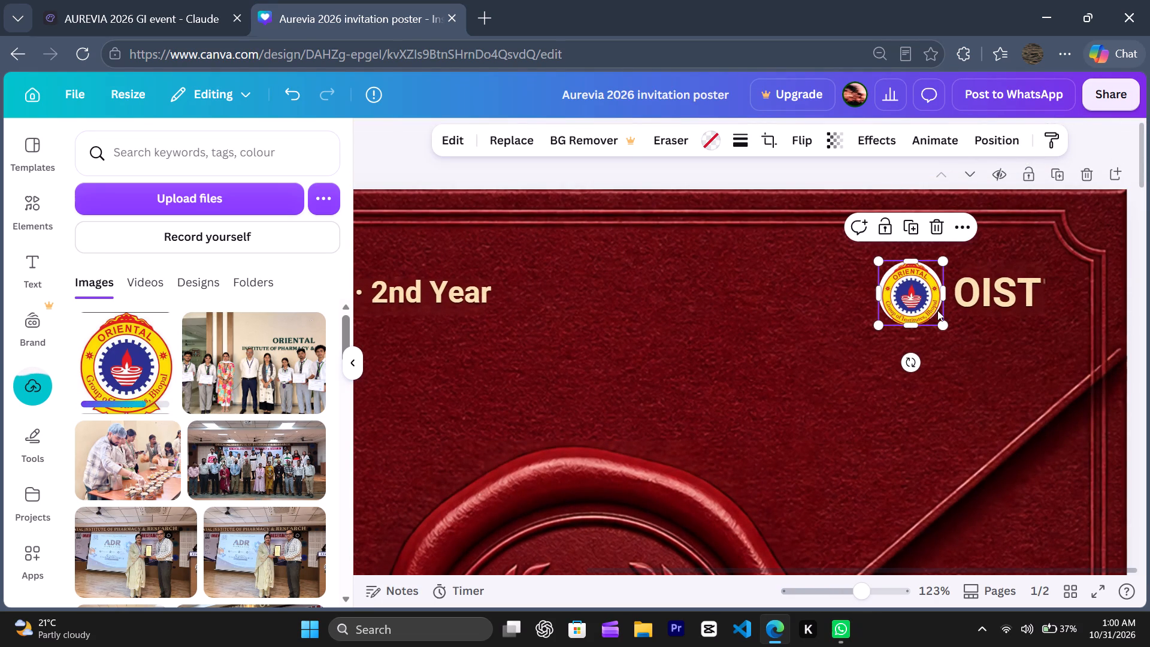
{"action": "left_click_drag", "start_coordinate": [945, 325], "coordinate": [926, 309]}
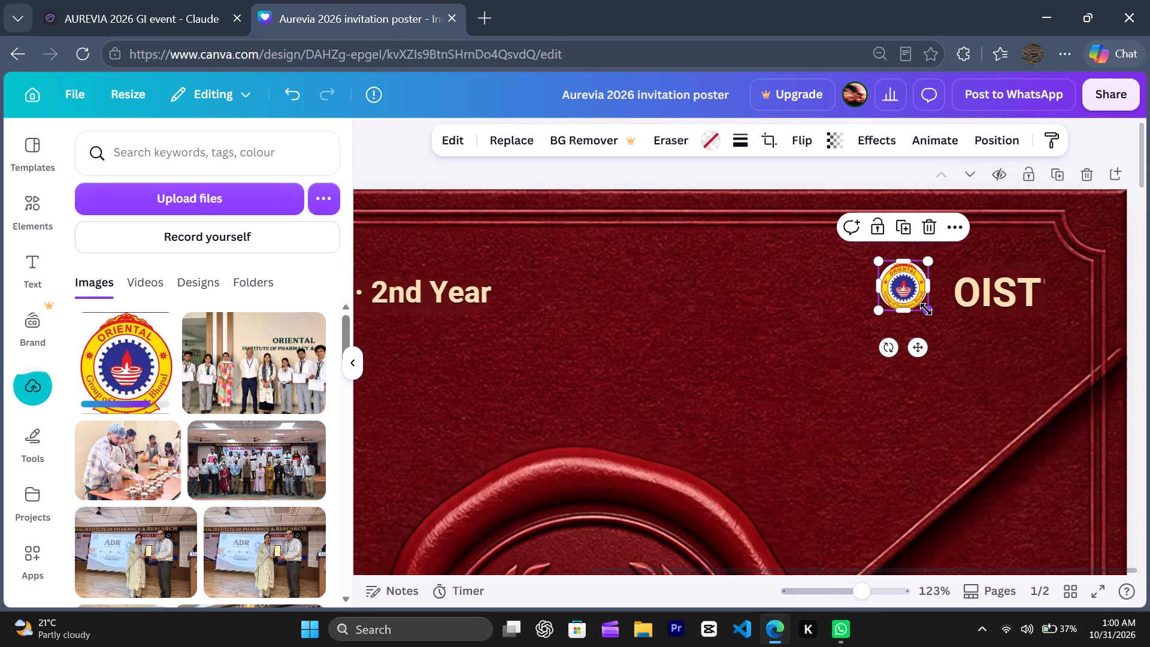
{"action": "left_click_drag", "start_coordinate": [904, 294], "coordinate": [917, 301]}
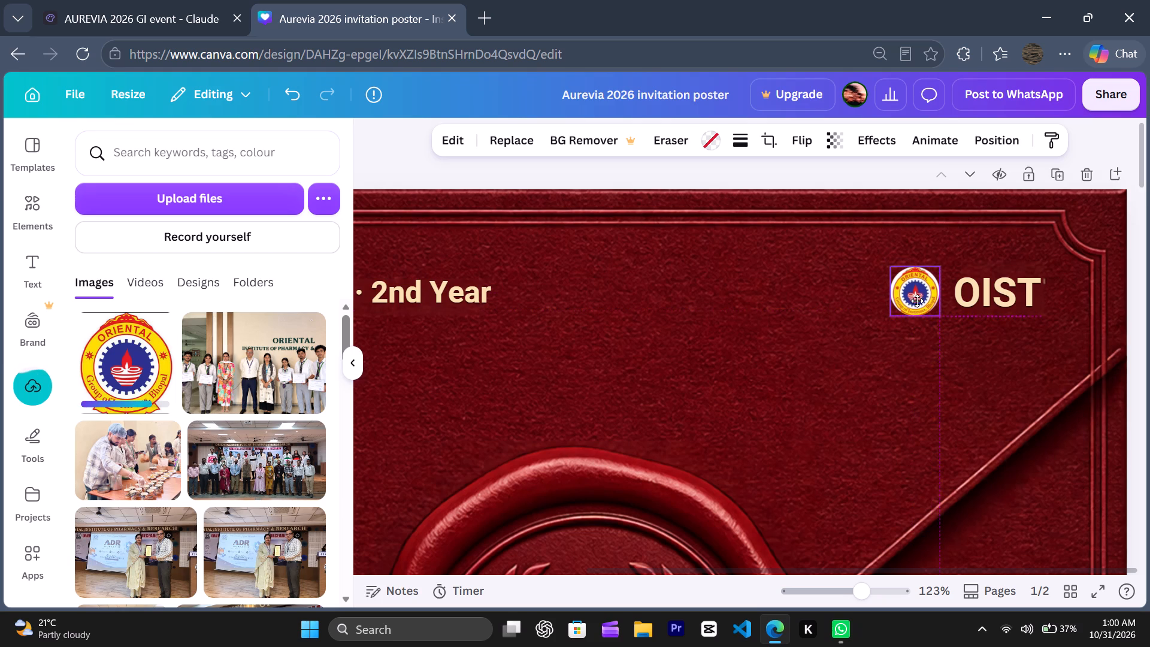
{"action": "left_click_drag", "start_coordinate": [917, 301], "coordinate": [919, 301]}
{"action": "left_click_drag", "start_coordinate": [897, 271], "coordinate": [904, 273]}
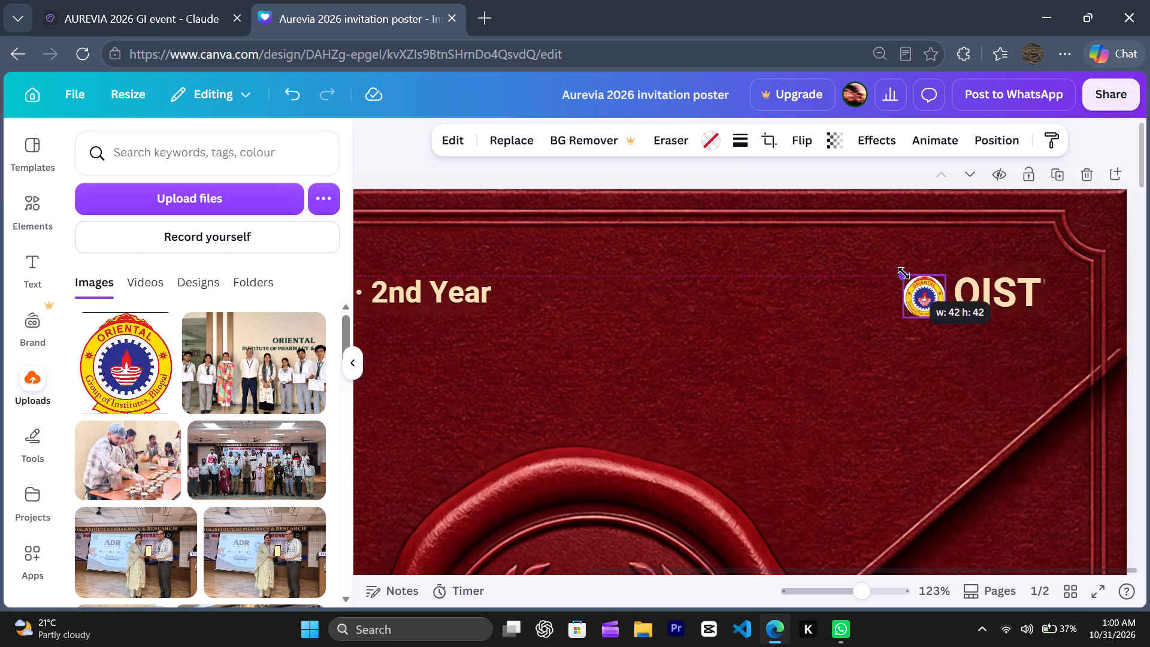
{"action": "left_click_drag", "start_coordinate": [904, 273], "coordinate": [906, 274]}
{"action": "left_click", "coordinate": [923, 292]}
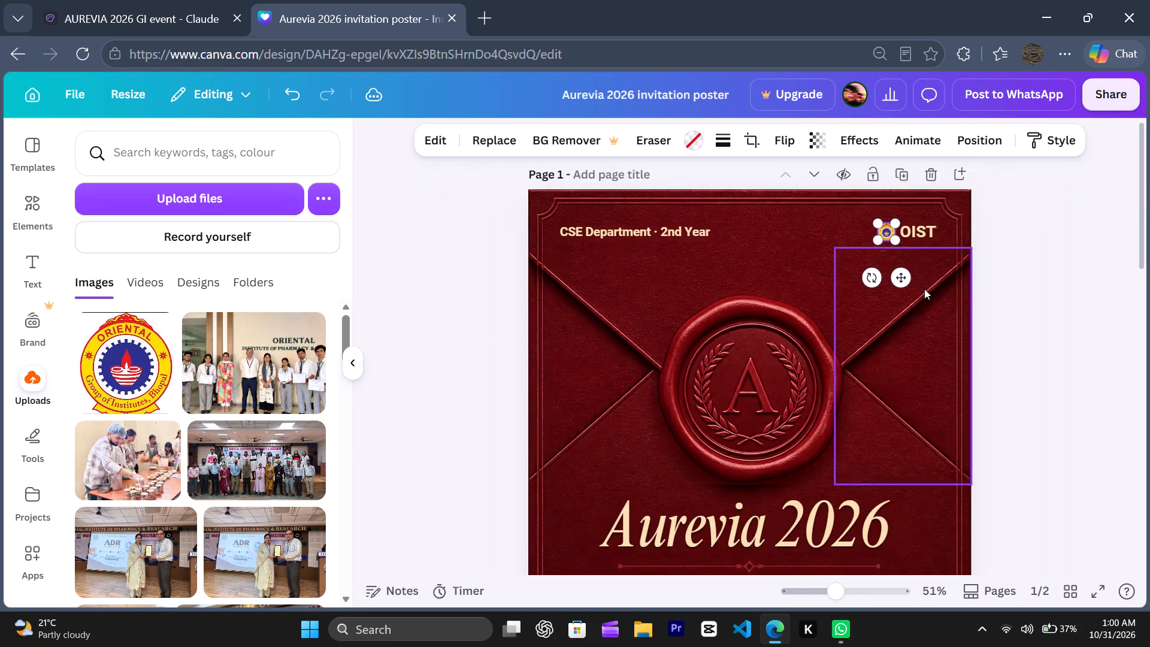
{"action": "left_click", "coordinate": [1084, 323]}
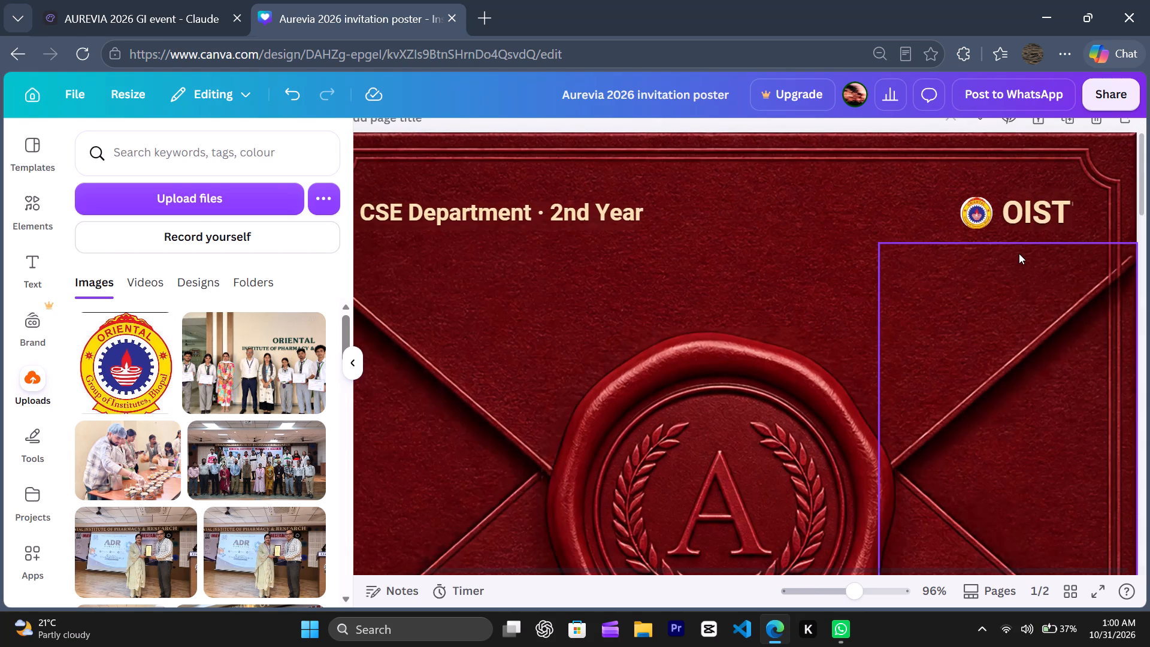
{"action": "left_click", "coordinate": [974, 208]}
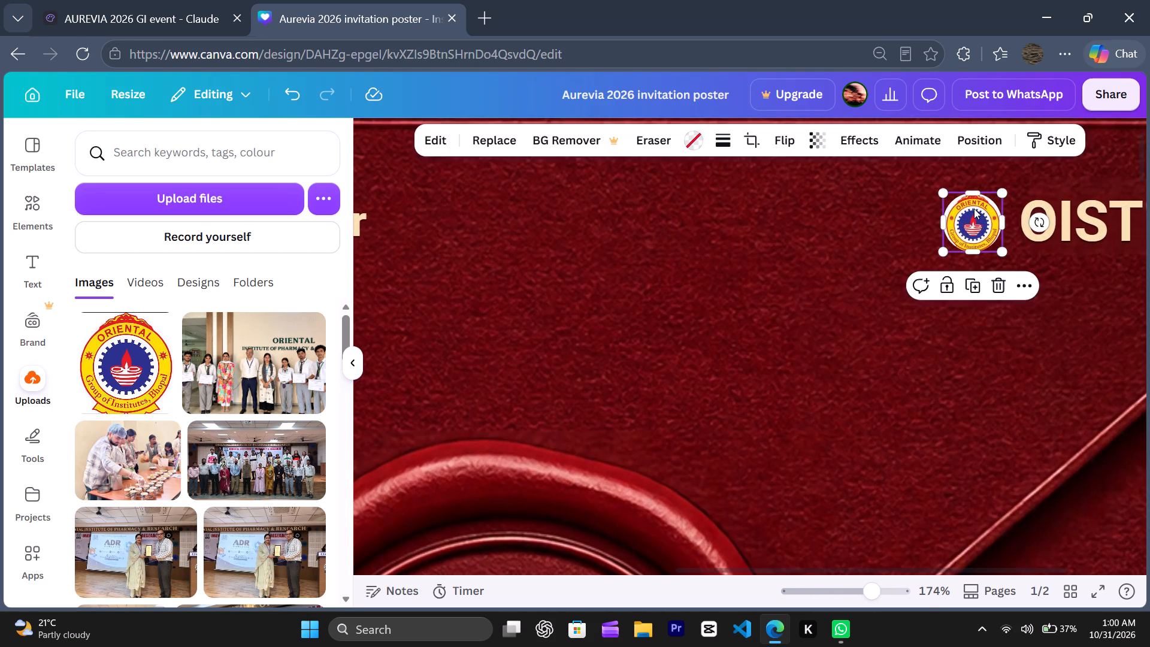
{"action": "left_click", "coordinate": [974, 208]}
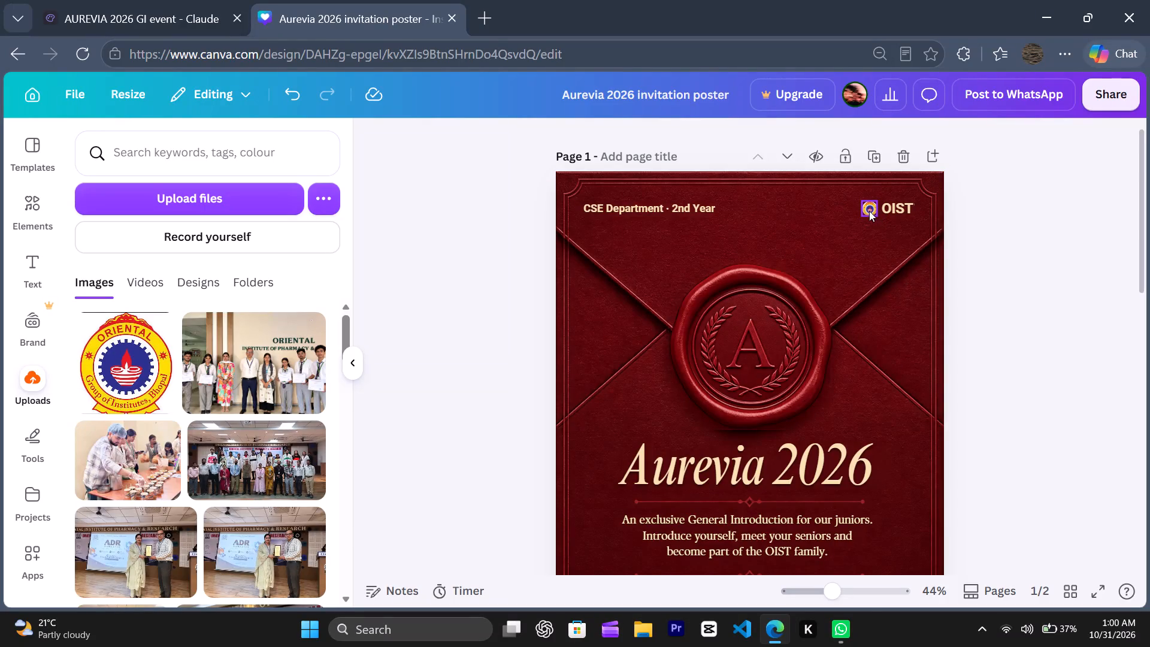
Move the "CSE Department · 2nd Year" text to the poster's centre line, just above the wax seal.
{"action": "left_click_drag", "start_coordinate": [679, 208], "coordinate": [822, 359]}
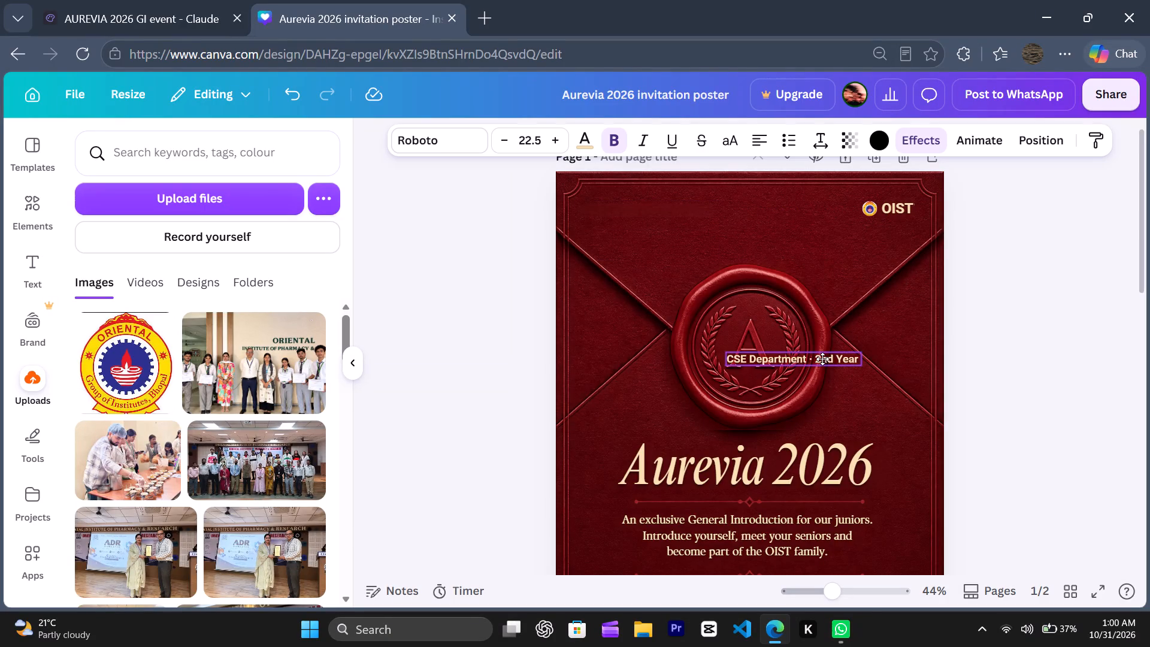
{"action": "left_click_drag", "start_coordinate": [822, 359], "coordinate": [778, 253]}
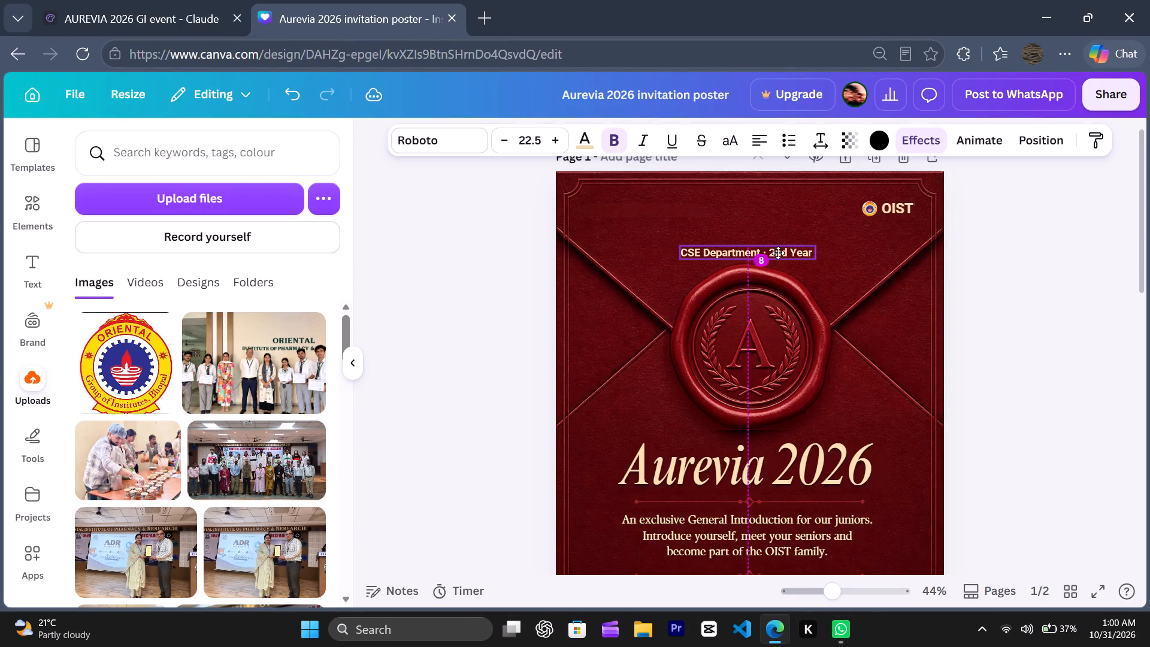
{"action": "left_click_drag", "start_coordinate": [778, 253], "coordinate": [779, 252]}
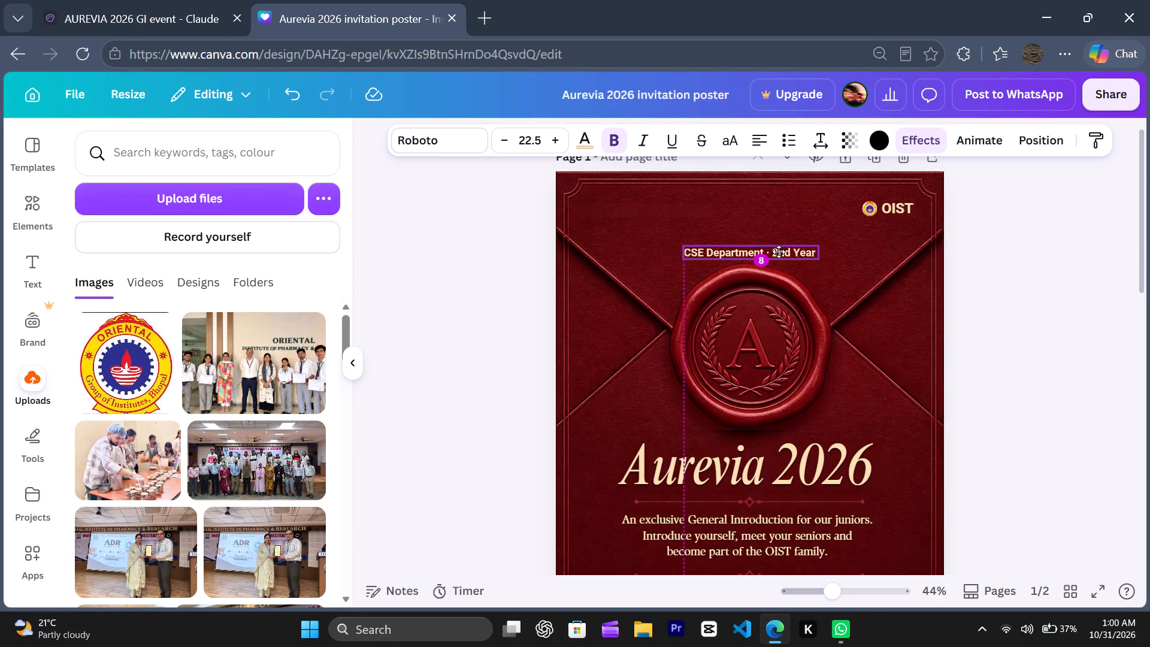
{"action": "left_click_drag", "start_coordinate": [779, 252], "coordinate": [777, 252]}
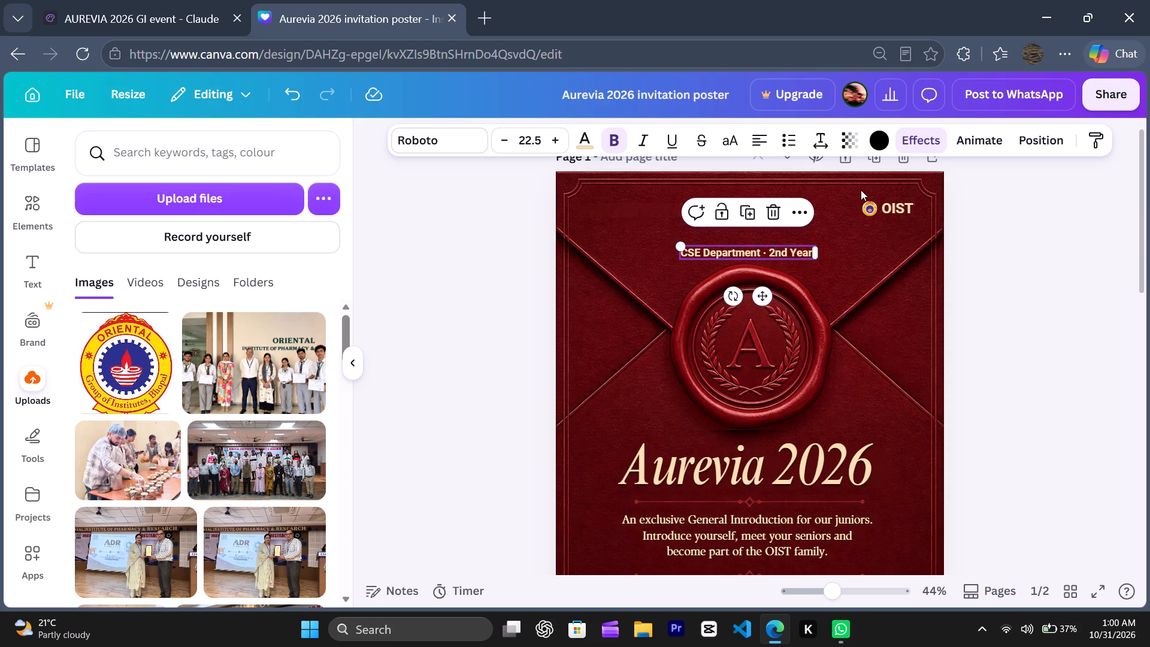
Replace the OIST text with "Orientle Intstitute of science and technology".
{"action": "double_click", "coordinate": [905, 213]}
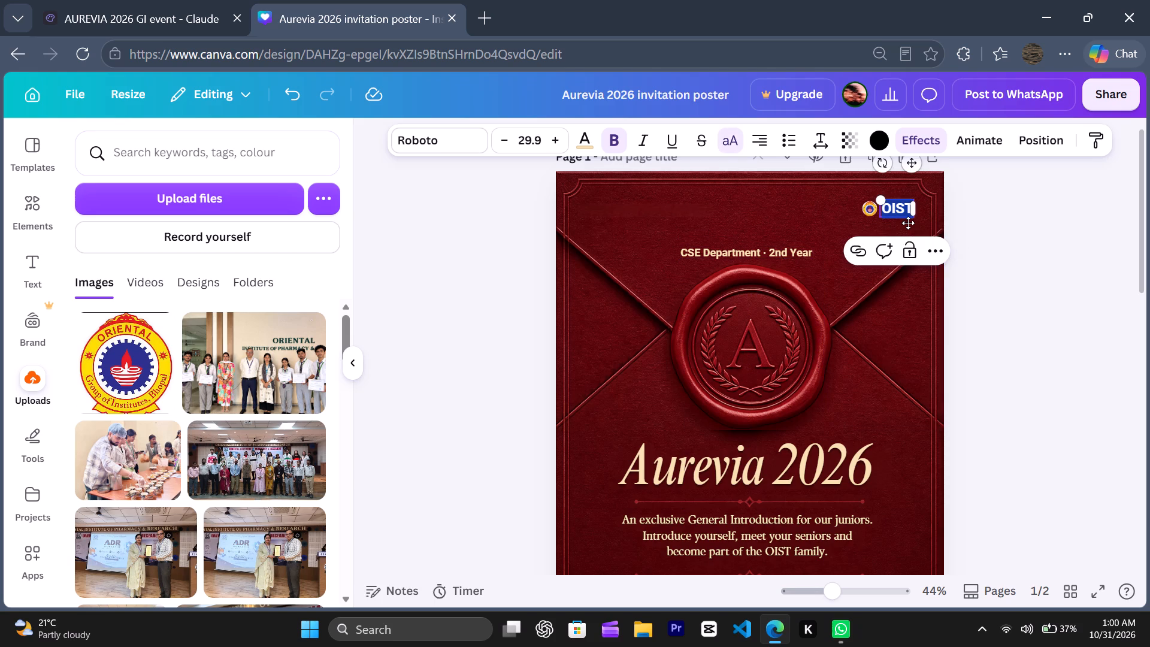
{"action": "key", "text": "shift+o"}
{"action": "type", "text": "rientle"}
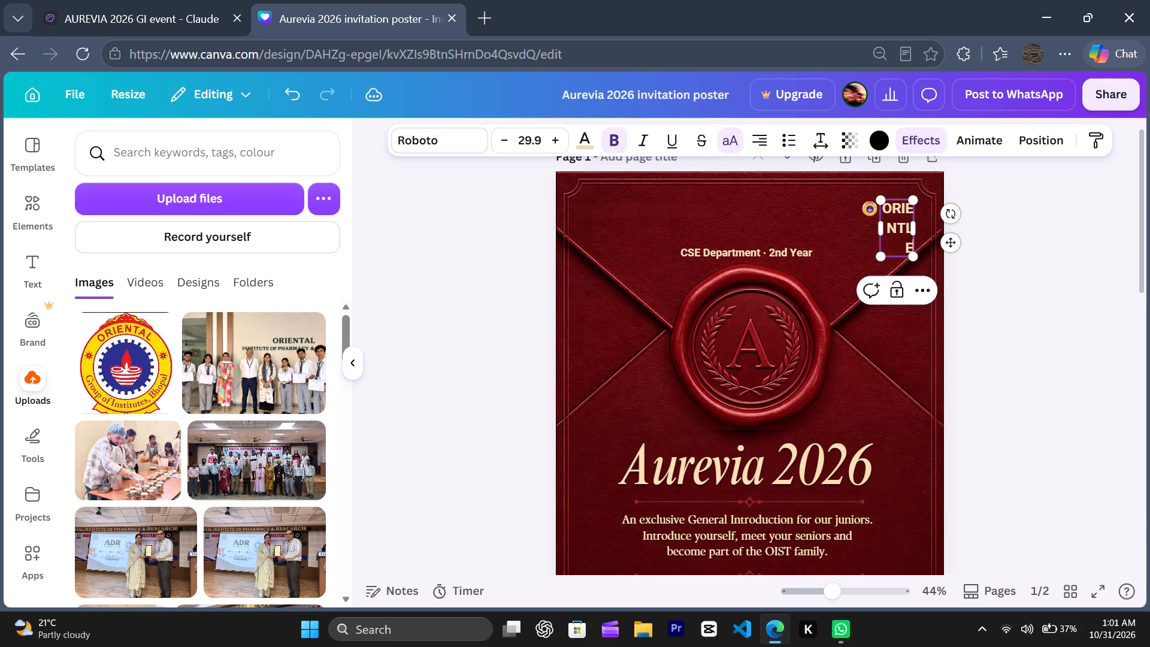
{"action": "key", "text": "space"}
{"action": "type", "text": "In"}
{"action": "key", "text": "t"}
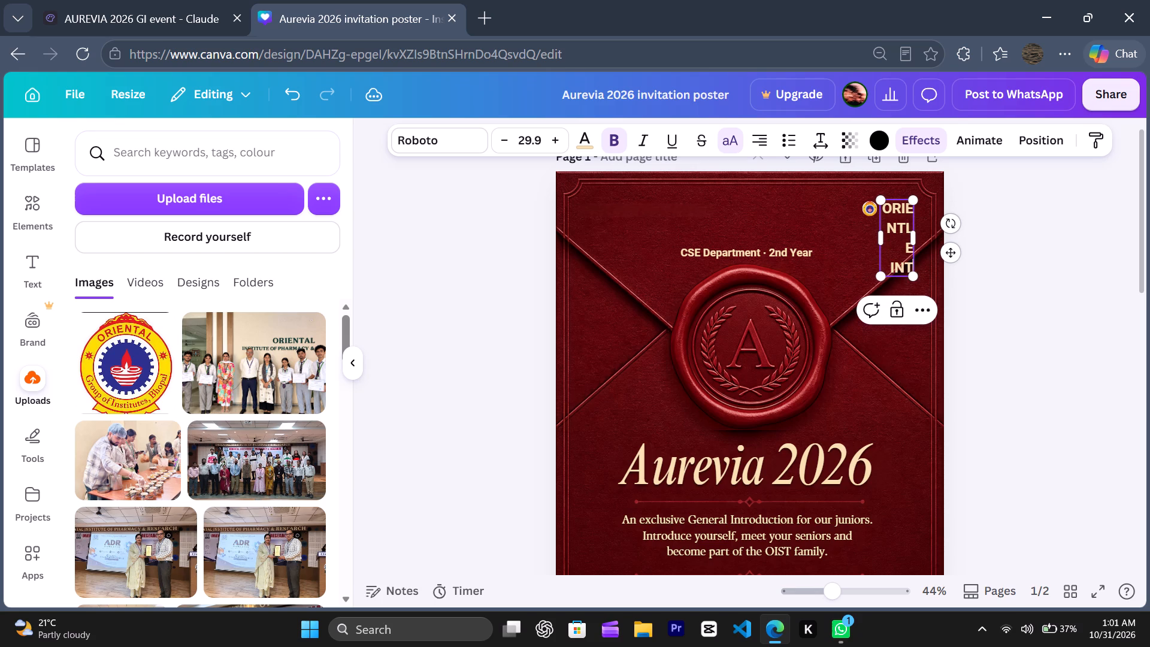
{"action": "type", "text": "stitute of science and technolo"}
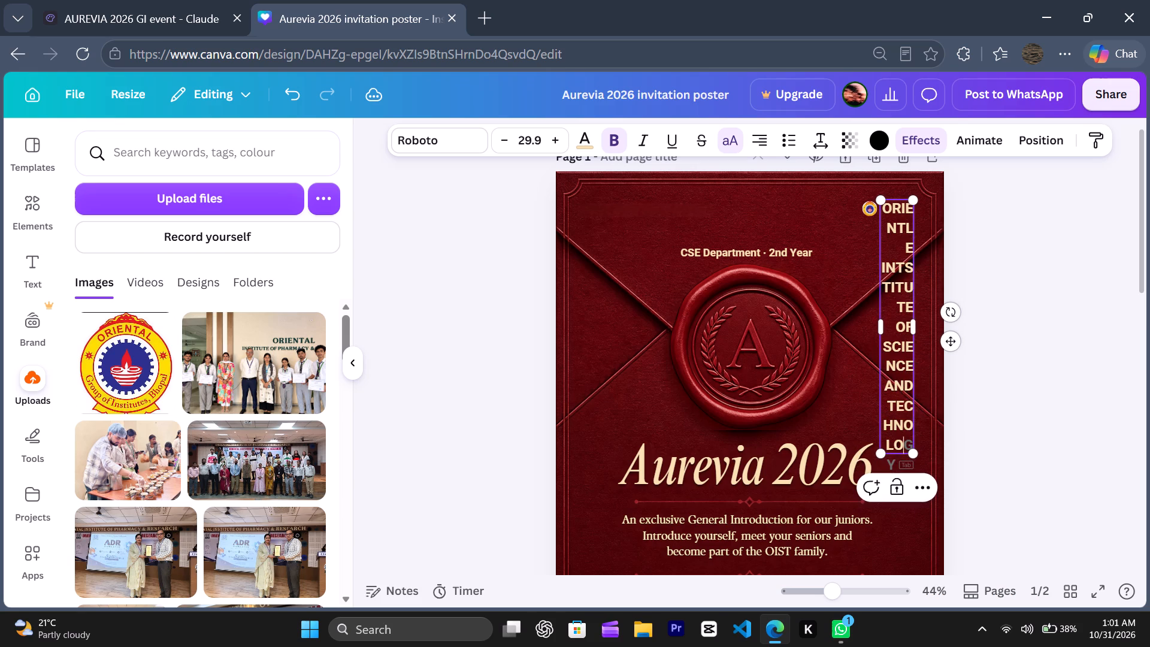
{"action": "type", "text": "gy"}
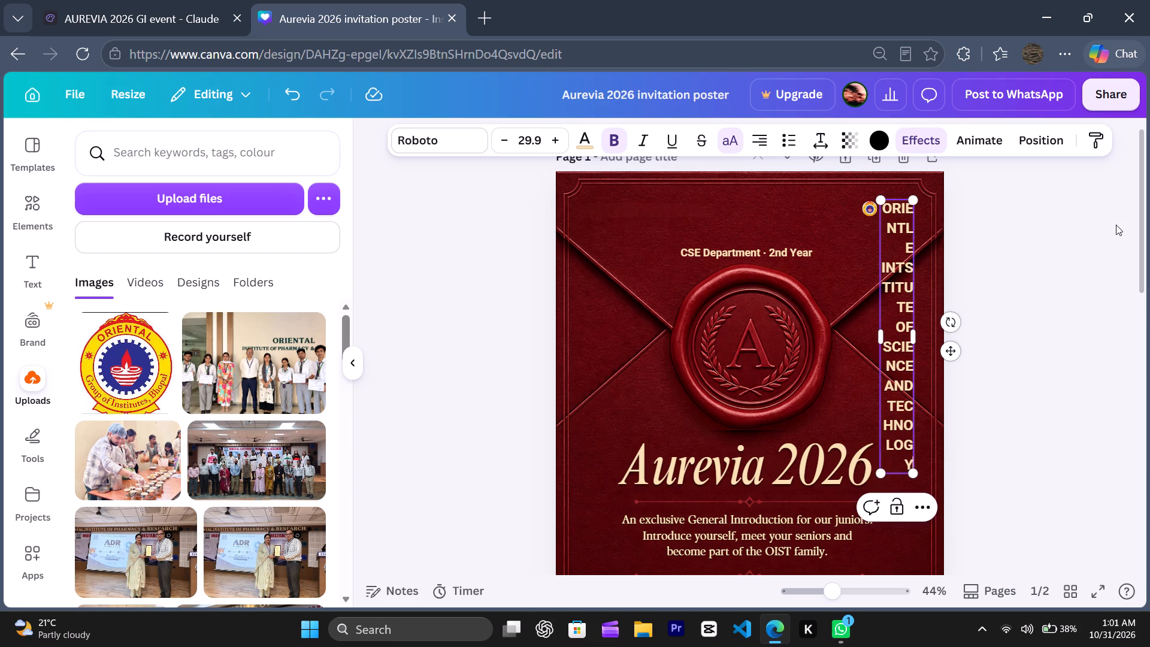
Widen the institute name's text box until it fits on one line and move it up to the poster's upper edge.
{"action": "left_click", "coordinate": [882, 332]}
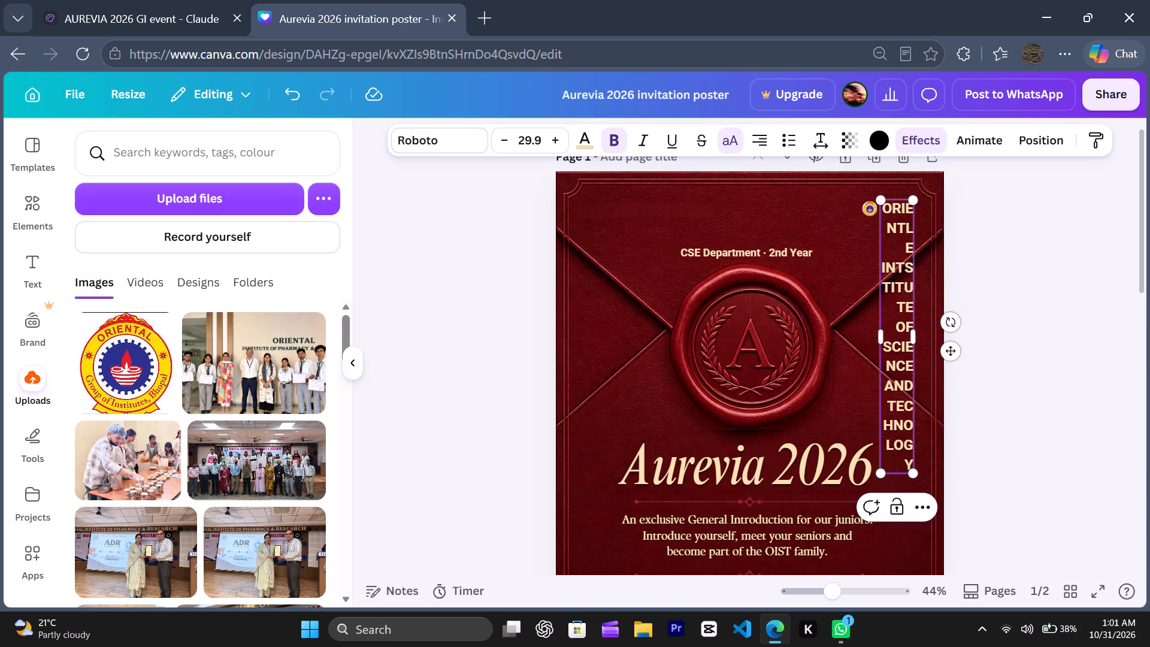
{"action": "left_click", "coordinate": [989, 319]}
{"action": "left_click", "coordinate": [894, 331]}
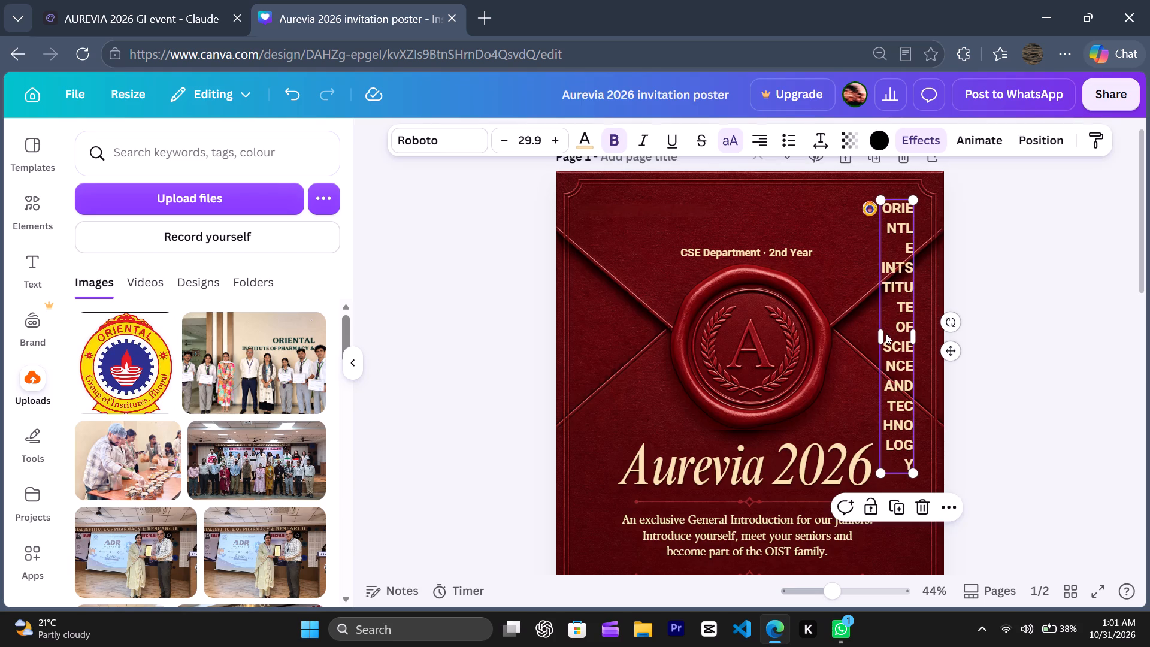
{"action": "left_click_drag", "start_coordinate": [880, 337], "coordinate": [628, 291]}
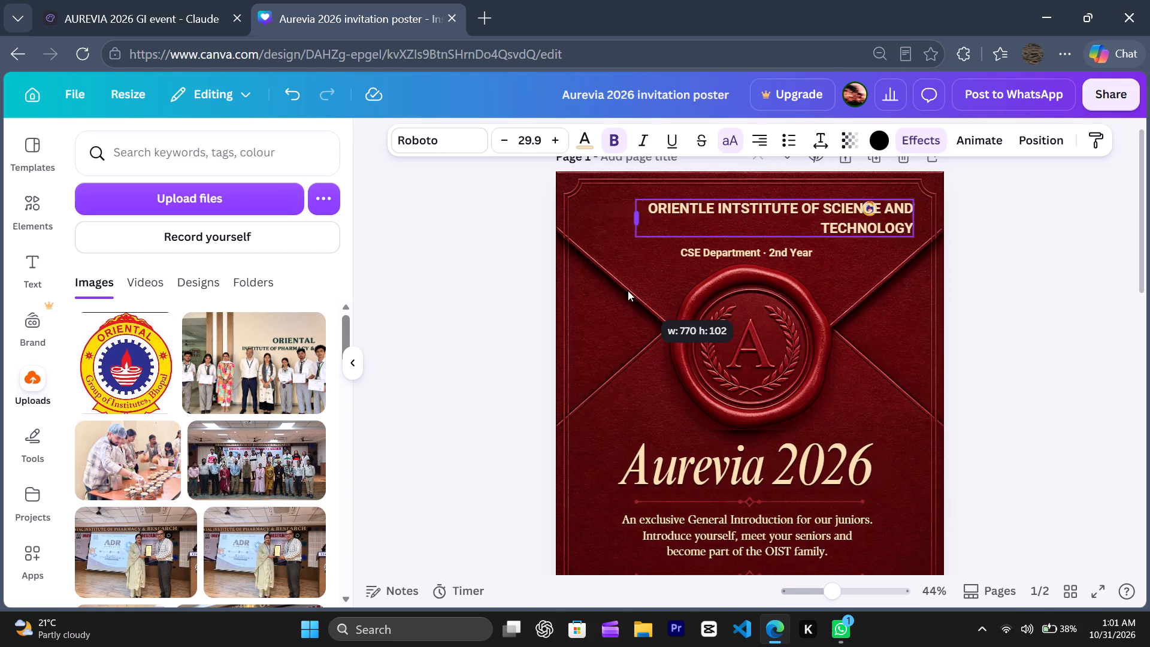
{"action": "left_click_drag", "start_coordinate": [628, 291], "coordinate": [562, 271]}
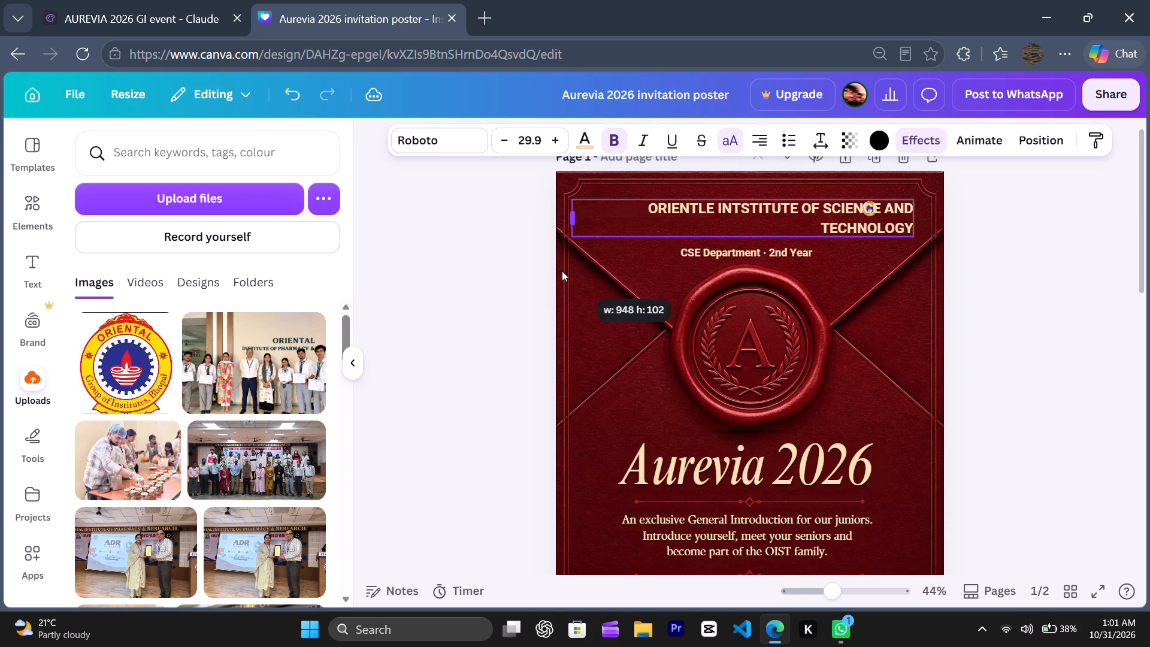
{"action": "left_click_drag", "start_coordinate": [562, 271], "coordinate": [540, 270]}
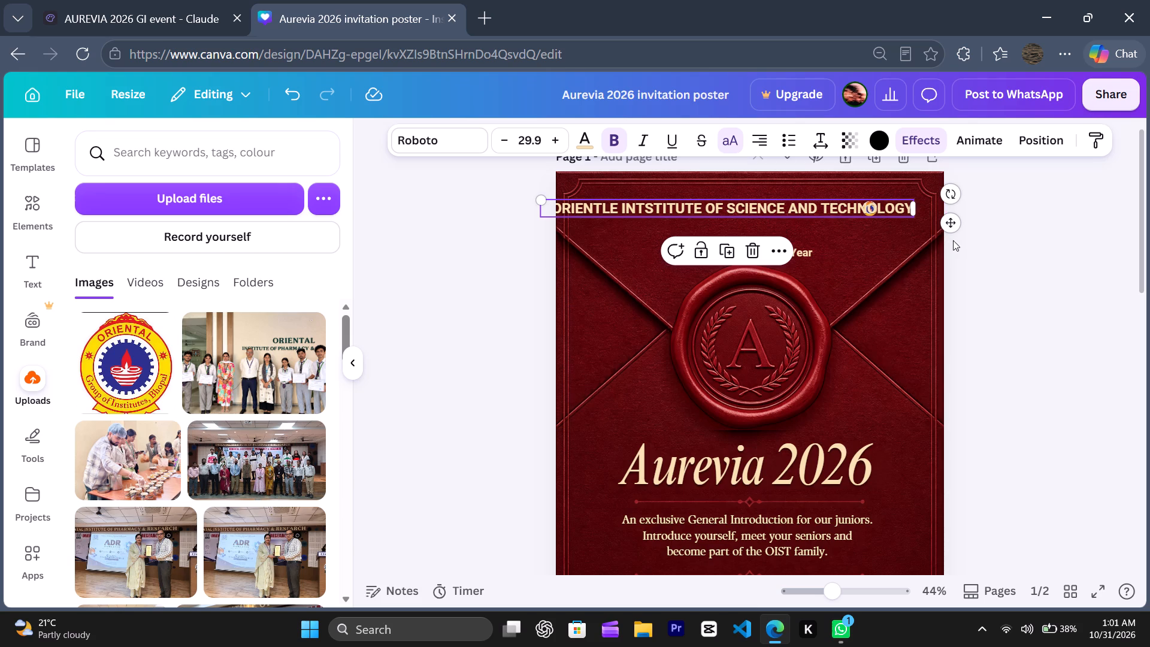
{"action": "left_click_drag", "start_coordinate": [949, 223], "coordinate": [969, 220]}
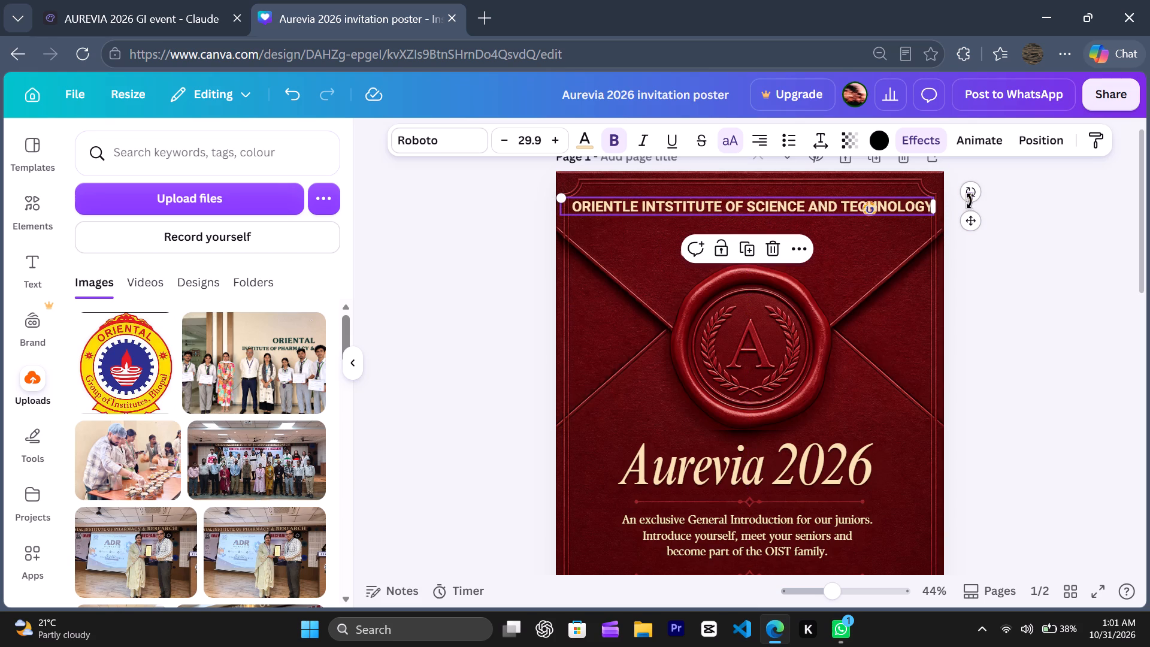
{"action": "left_click_drag", "start_coordinate": [972, 217], "coordinate": [969, 203]}
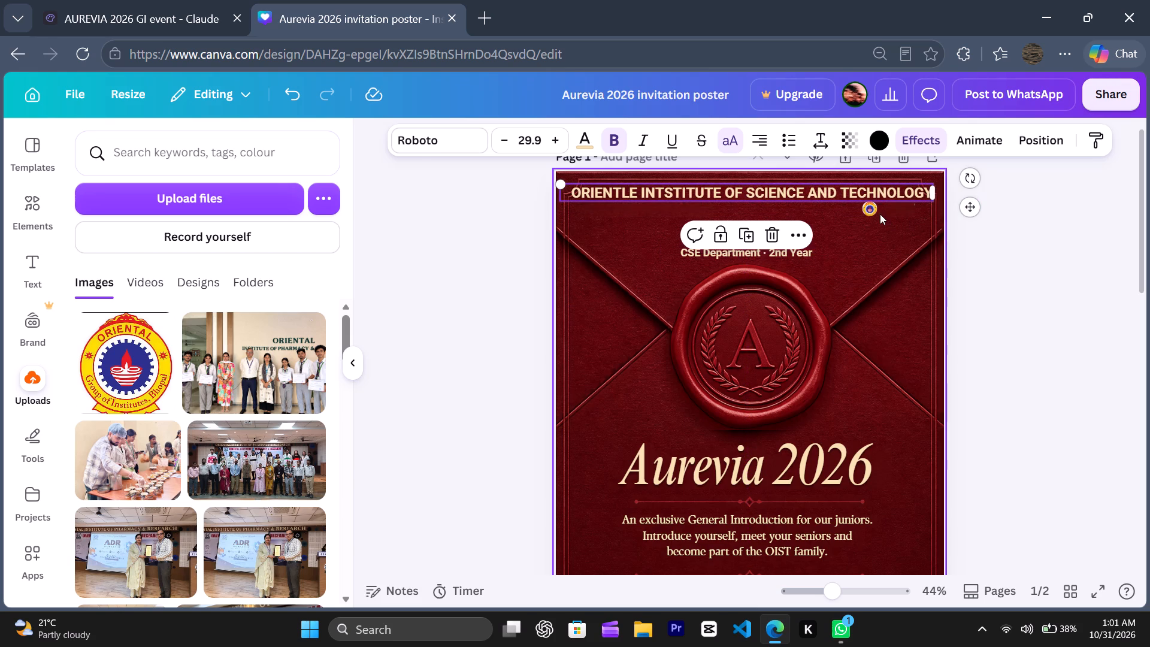
Enlarge the round college logo to about twice the height of the wax seal's letter margin and place it left of the seal.
{"action": "left_click", "coordinate": [873, 211]}
{"action": "left_click_drag", "start_coordinate": [861, 218], "coordinate": [857, 224]}
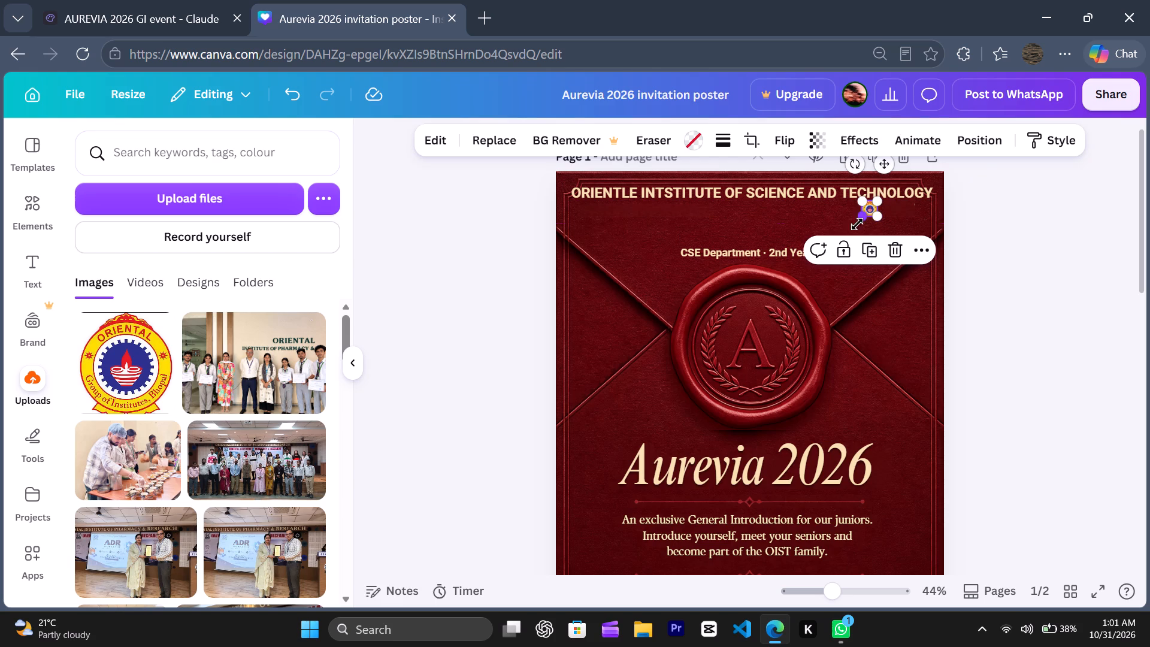
{"action": "left_click_drag", "start_coordinate": [857, 224], "coordinate": [819, 272]}
{"action": "left_click_drag", "start_coordinate": [841, 241], "coordinate": [653, 354]}
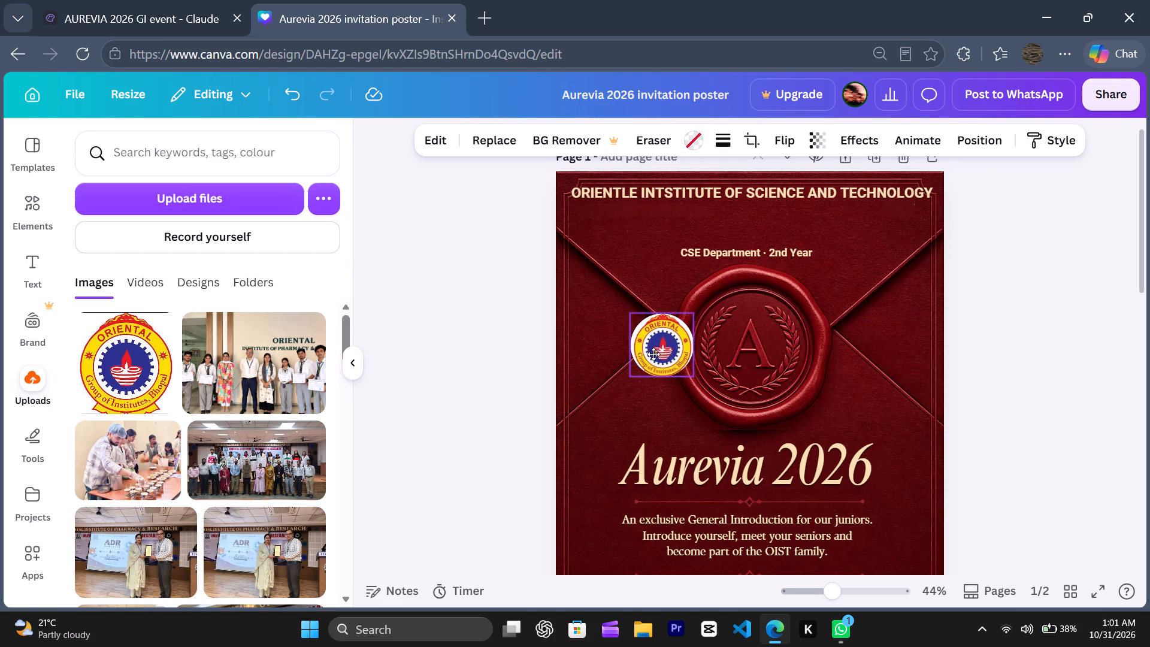
{"action": "left_click_drag", "start_coordinate": [653, 354], "coordinate": [606, 358]}
Scale the institute name down to about font size 26.1 and position it inside the poster's upper border.
{"action": "double_click", "coordinate": [724, 189]}
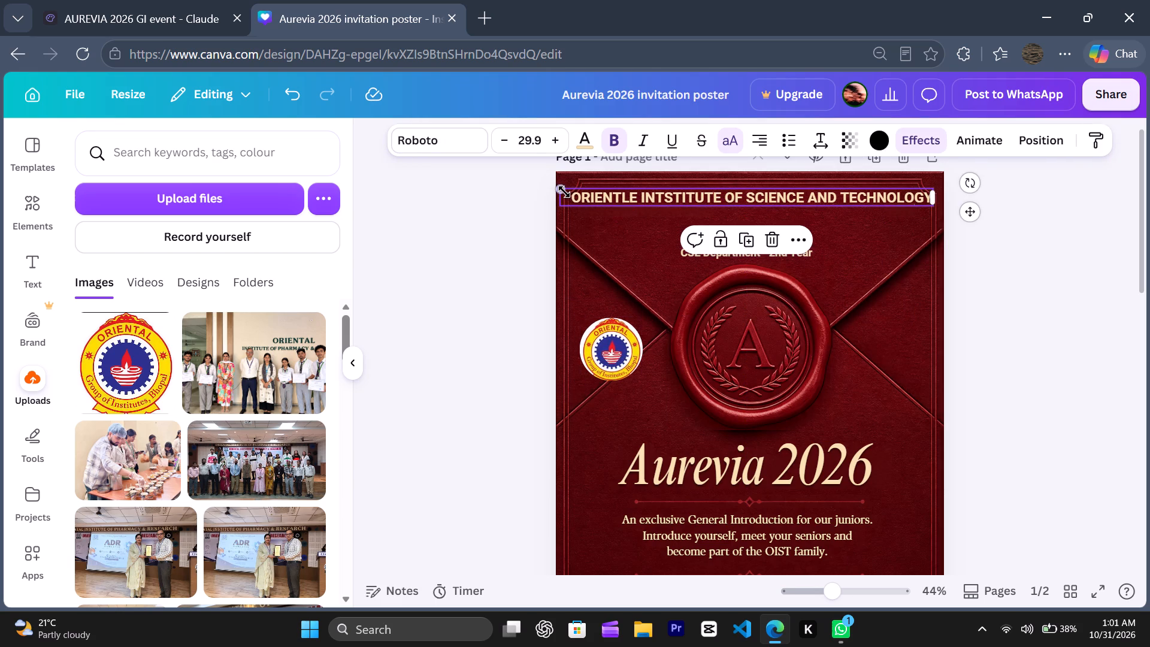
{"action": "left_click_drag", "start_coordinate": [562, 191], "coordinate": [588, 189]}
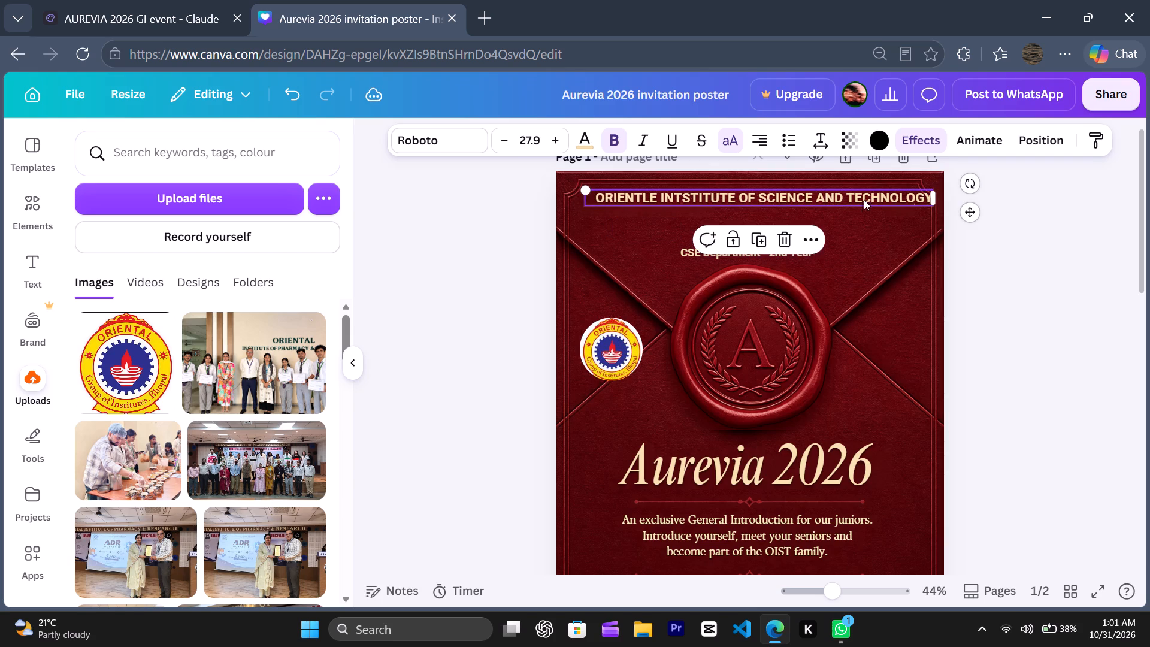
{"action": "left_click", "coordinate": [981, 249]}
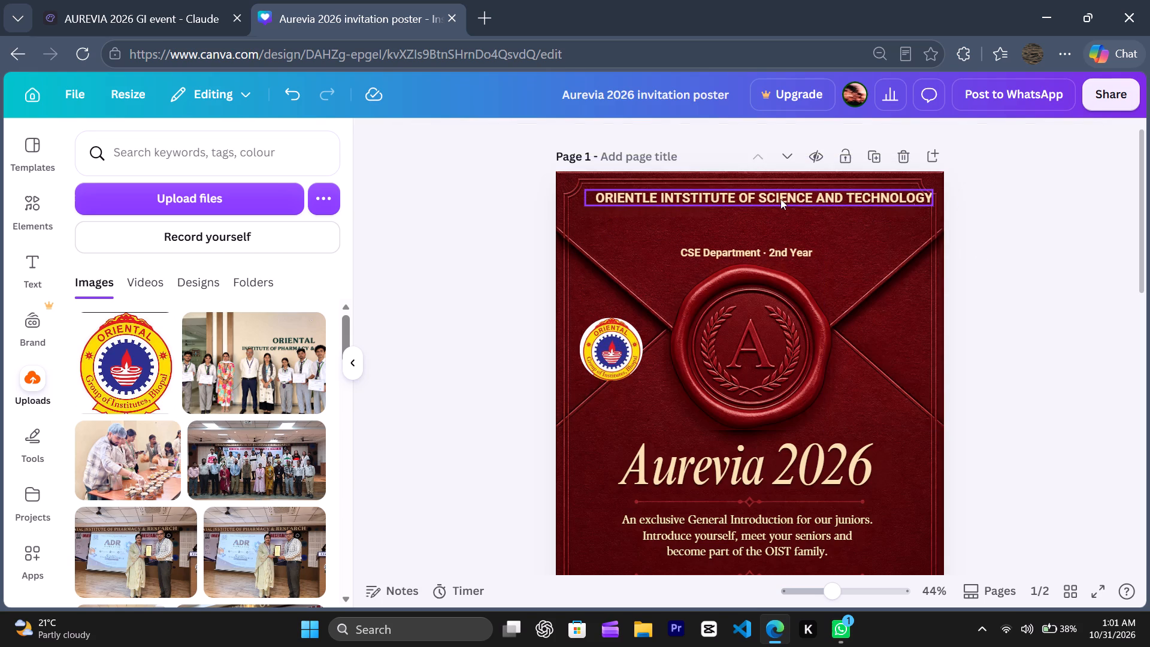
{"action": "left_click_drag", "start_coordinate": [779, 198], "coordinate": [765, 202]}
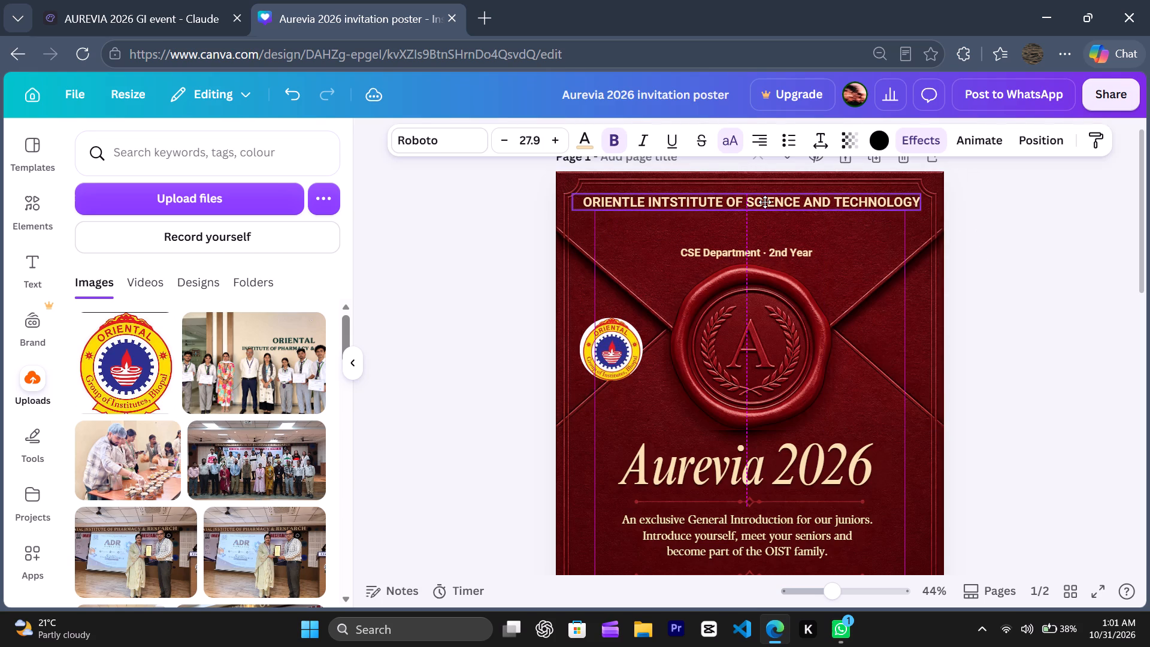
{"action": "left_click_drag", "start_coordinate": [765, 202], "coordinate": [765, 202]}
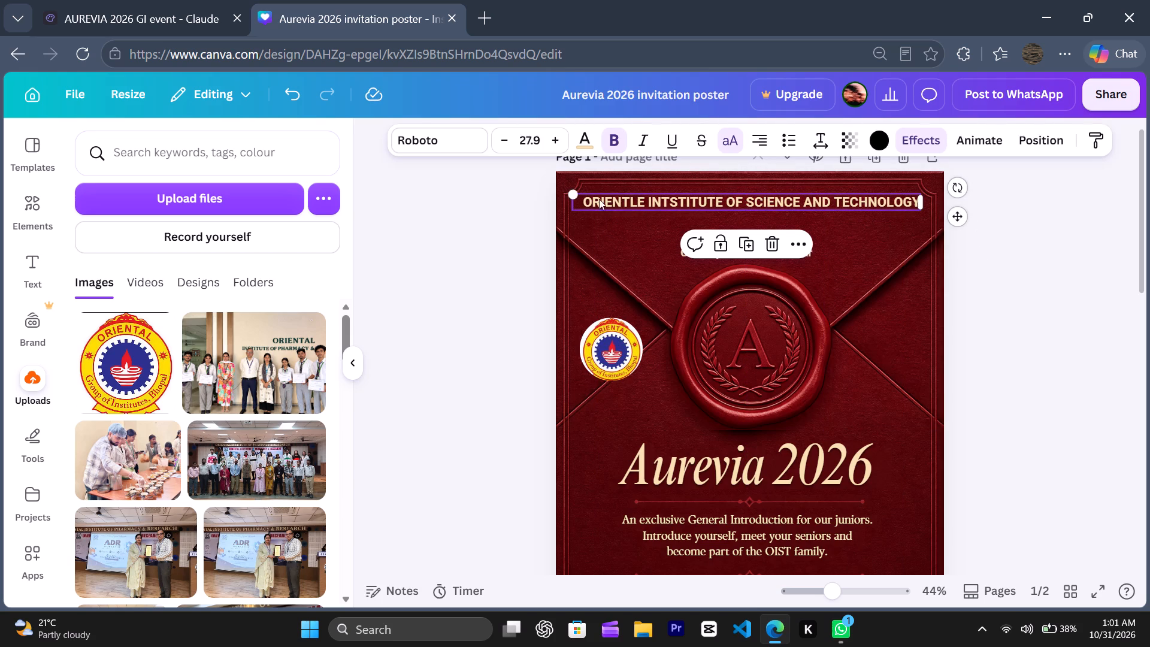
{"action": "left_click_drag", "start_coordinate": [574, 192], "coordinate": [585, 195]}
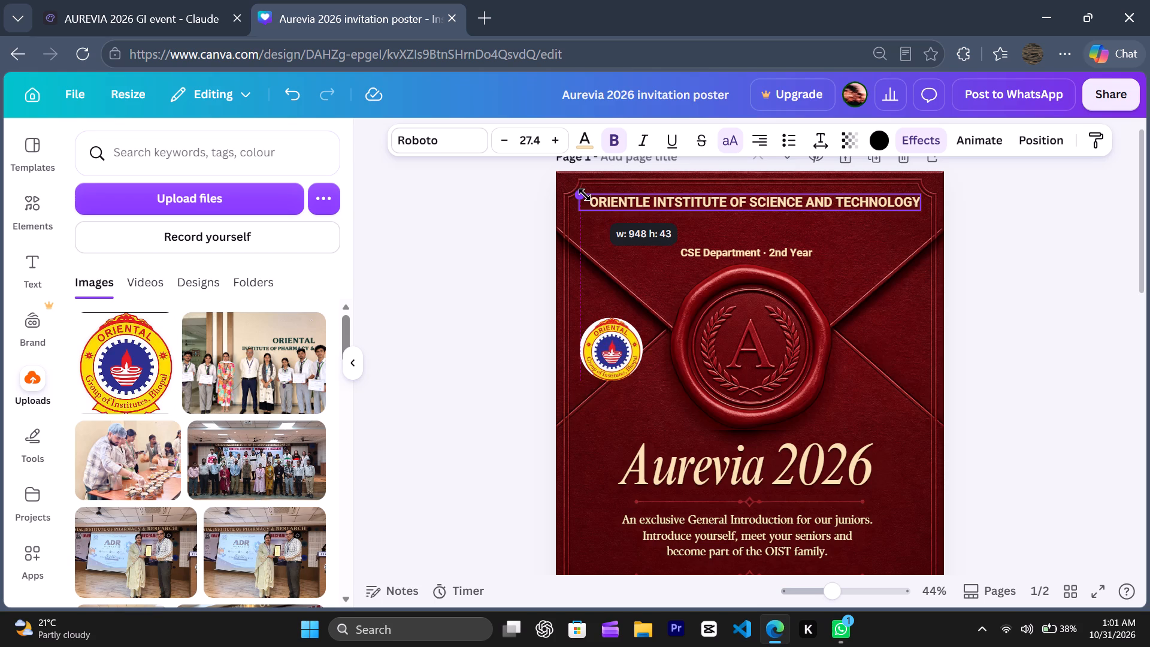
{"action": "left_click_drag", "start_coordinate": [585, 195], "coordinate": [594, 195]}
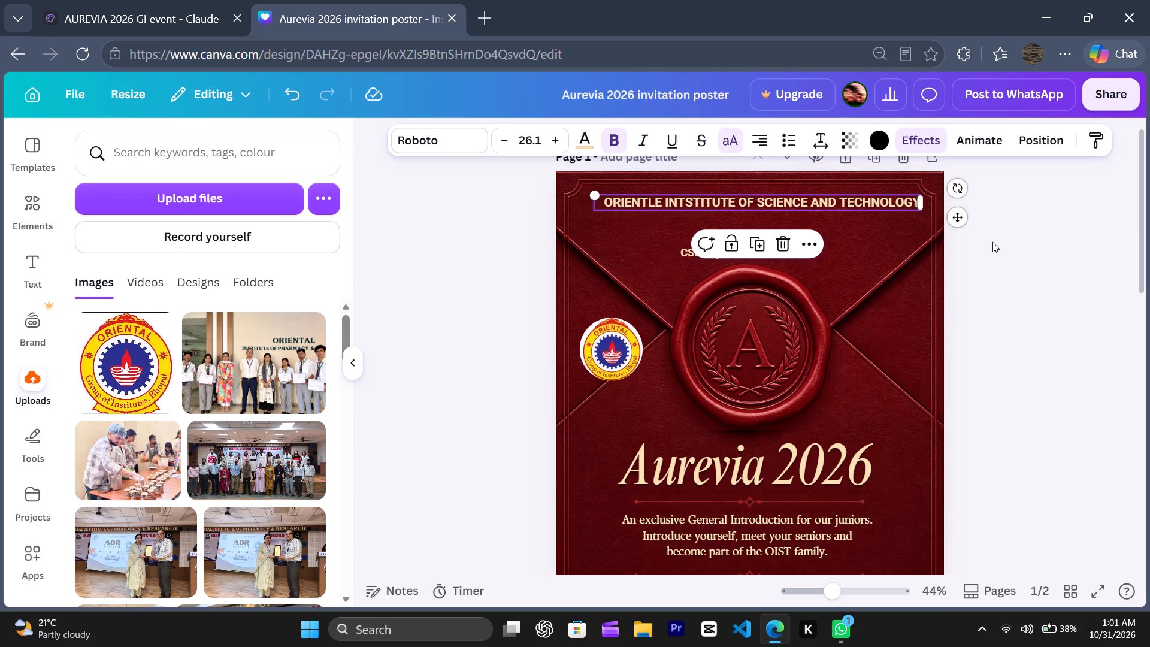
Trim the institute name's text box to its text and centre it horizontally just inside the poster's upper border.
{"action": "left_click", "coordinate": [596, 196]}
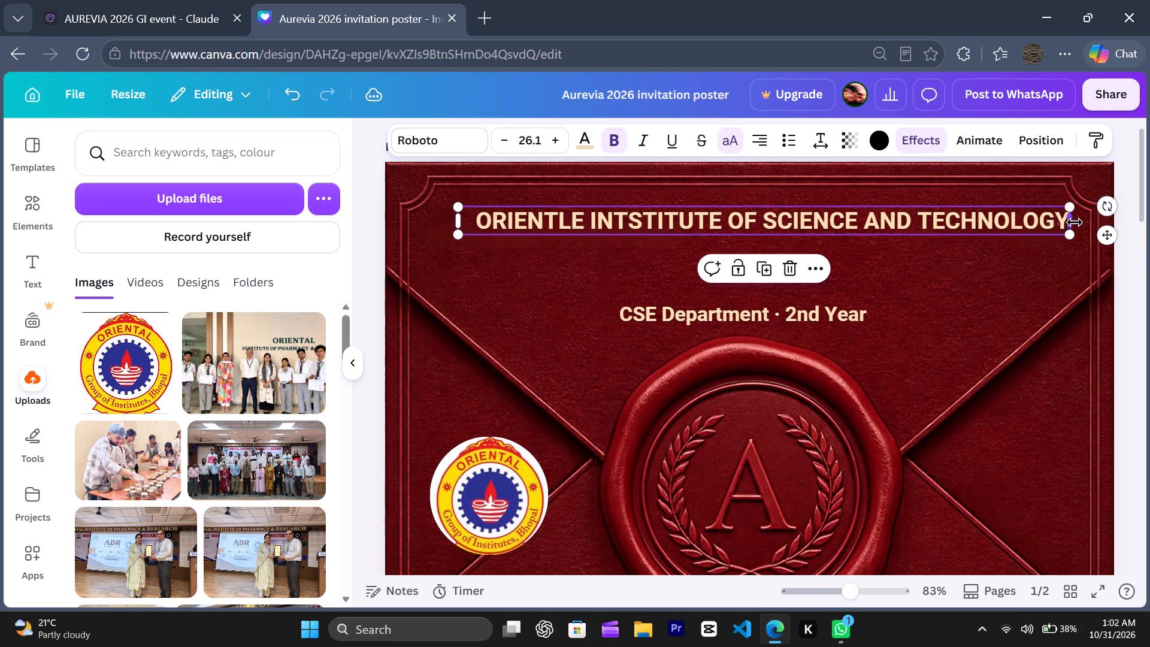
{"action": "left_click_drag", "start_coordinate": [1076, 222], "coordinate": [1061, 223]}
{"action": "left_click", "coordinate": [945, 277]}
{"action": "left_click", "coordinate": [837, 270]}
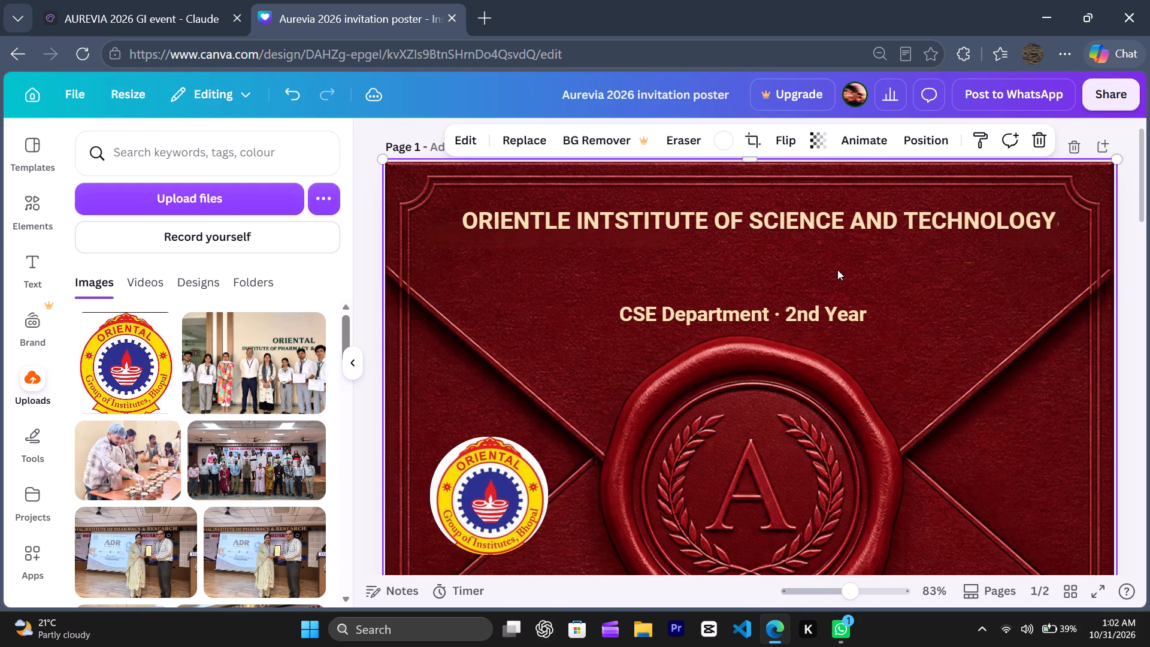
{"action": "left_click", "coordinate": [1036, 298]}
{"action": "left_click_drag", "start_coordinate": [806, 228], "coordinate": [797, 234]}
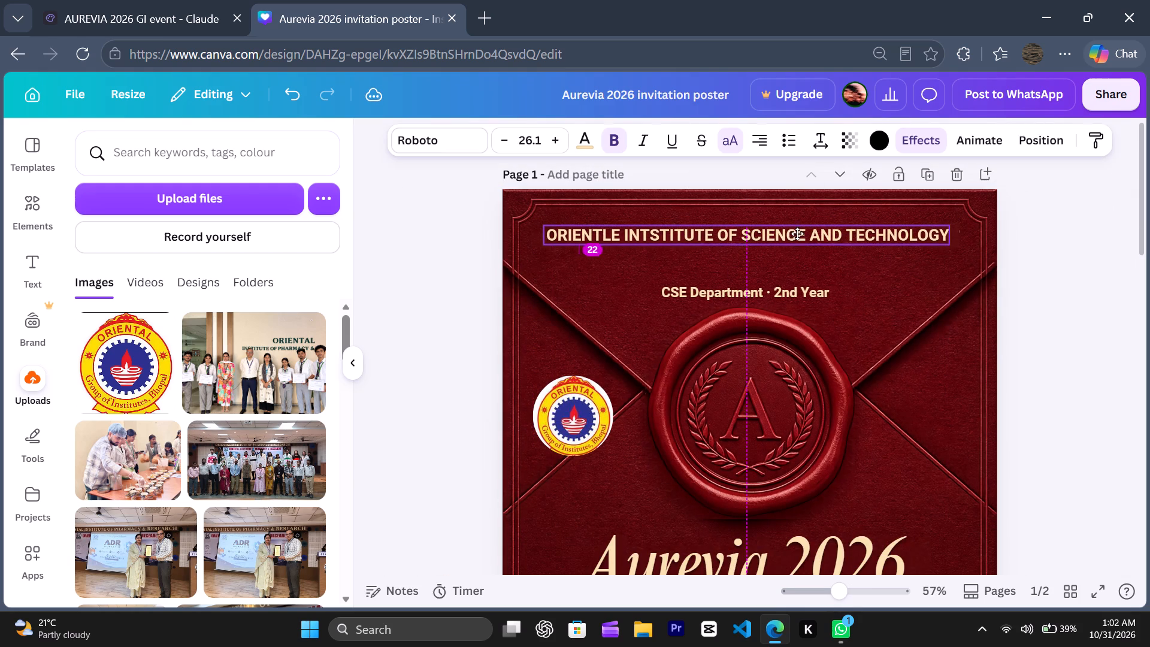
{"action": "left_click_drag", "start_coordinate": [797, 234], "coordinate": [798, 229]}
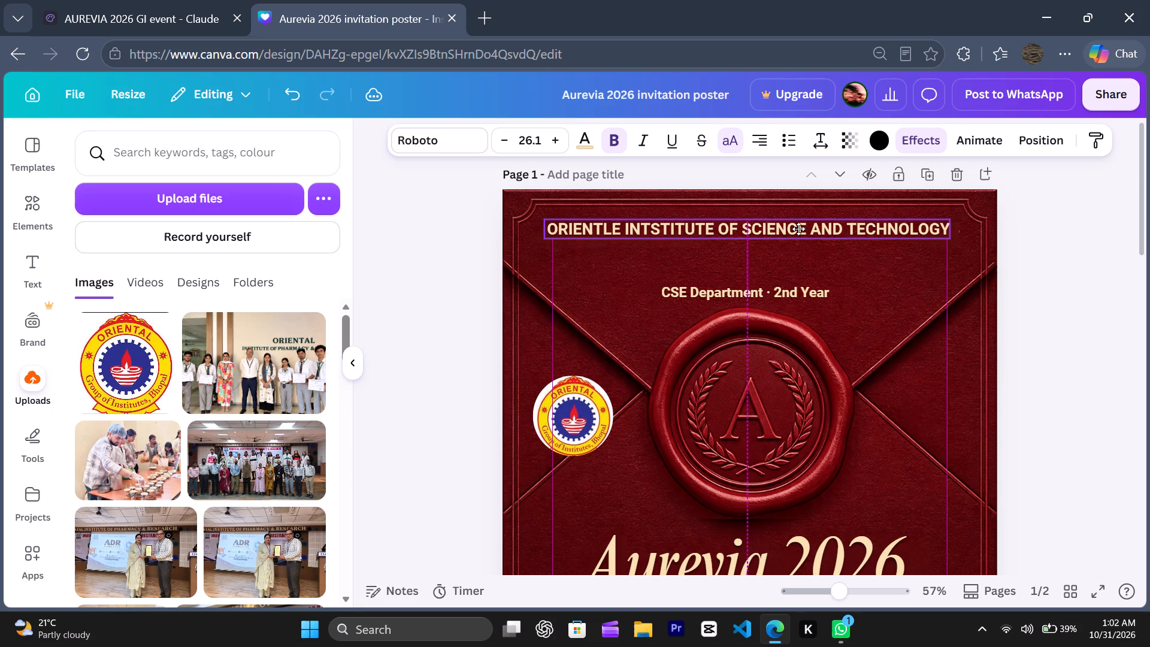
{"action": "left_click_drag", "start_coordinate": [798, 229], "coordinate": [798, 229]}
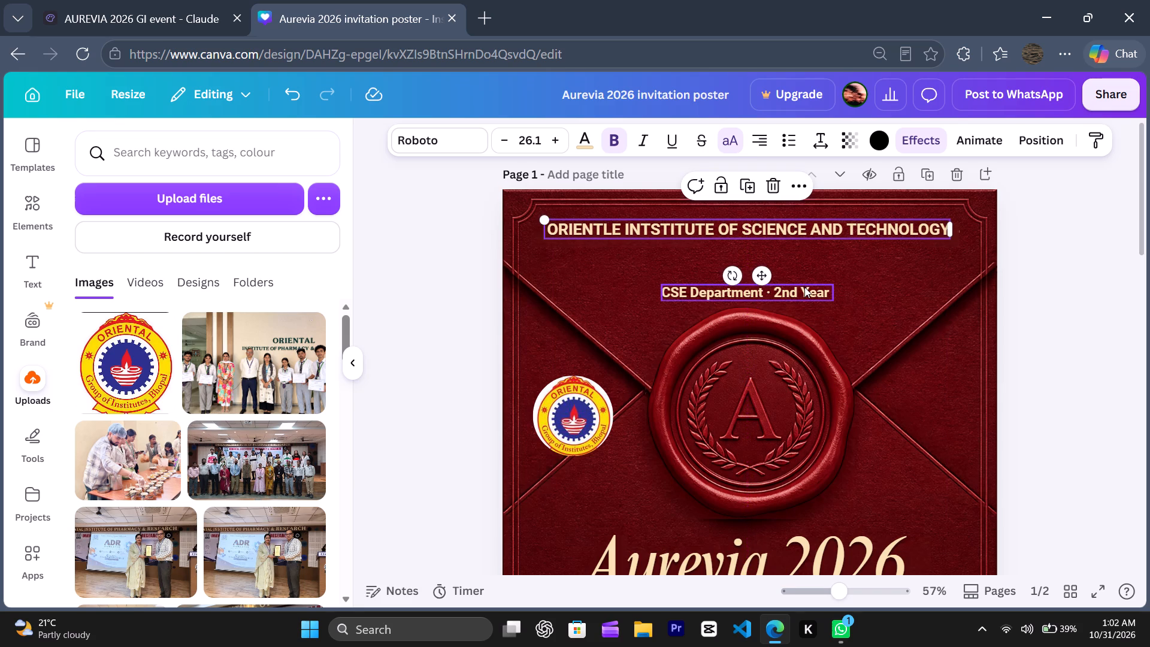
{"action": "left_click", "coordinate": [1015, 287]}
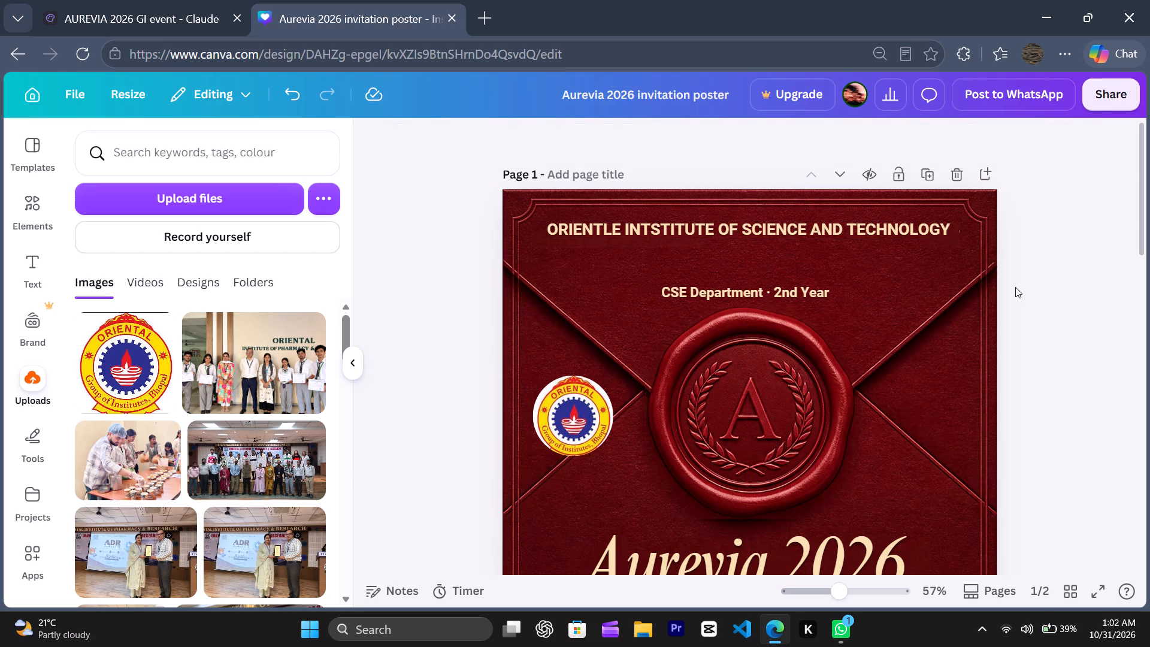
Scale the institute name down slightly from its starting corner to leave room for a logo before it.
{"action": "left_click", "coordinate": [863, 231]}
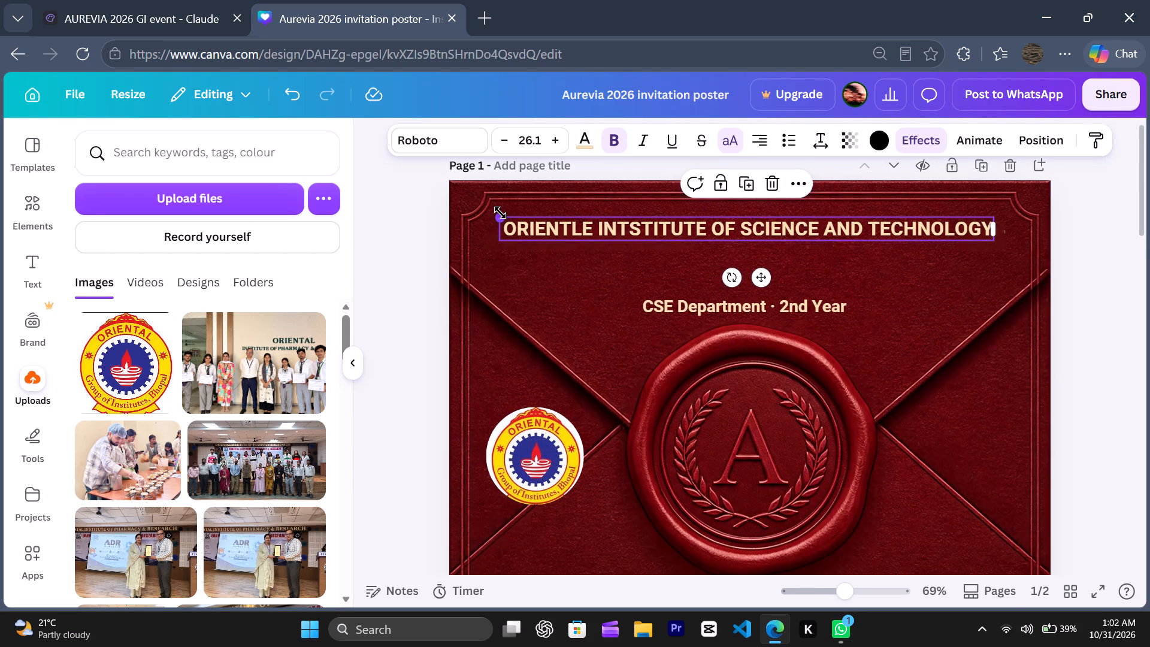
{"action": "left_click_drag", "start_coordinate": [500, 213], "coordinate": [528, 214]}
Move the round college logo to the start of the institute name and shrink it to slightly taller than the text.
{"action": "left_click", "coordinate": [563, 440]}
{"action": "left_click_drag", "start_coordinate": [563, 440], "coordinate": [558, 276]}
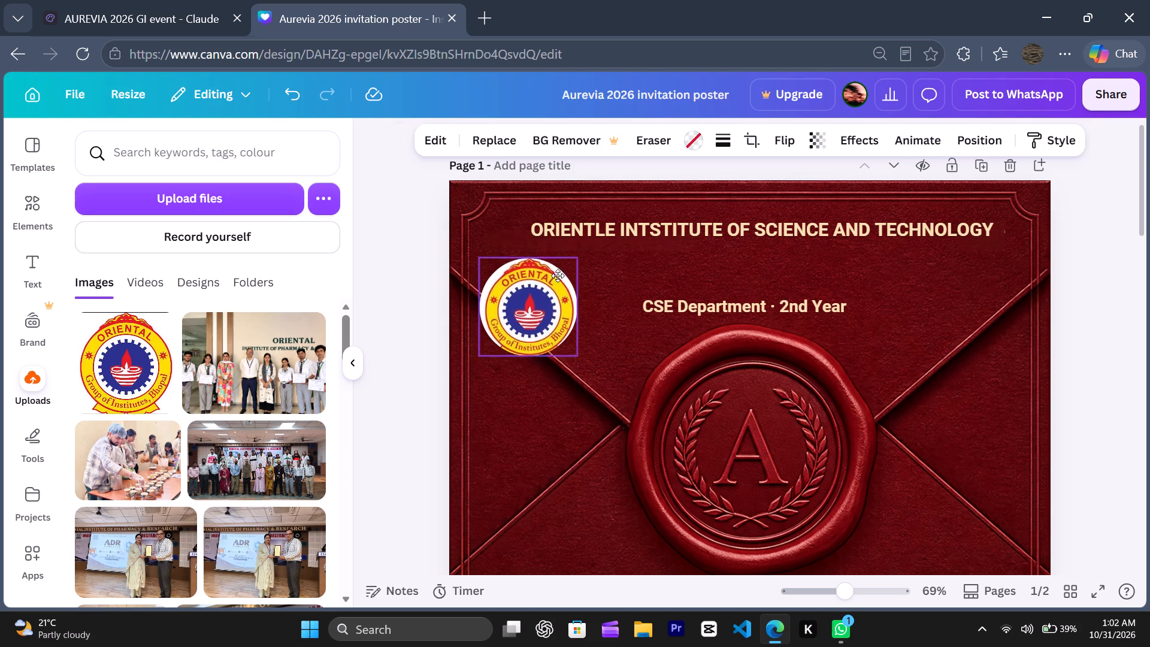
{"action": "left_click_drag", "start_coordinate": [558, 276], "coordinate": [512, 216]}
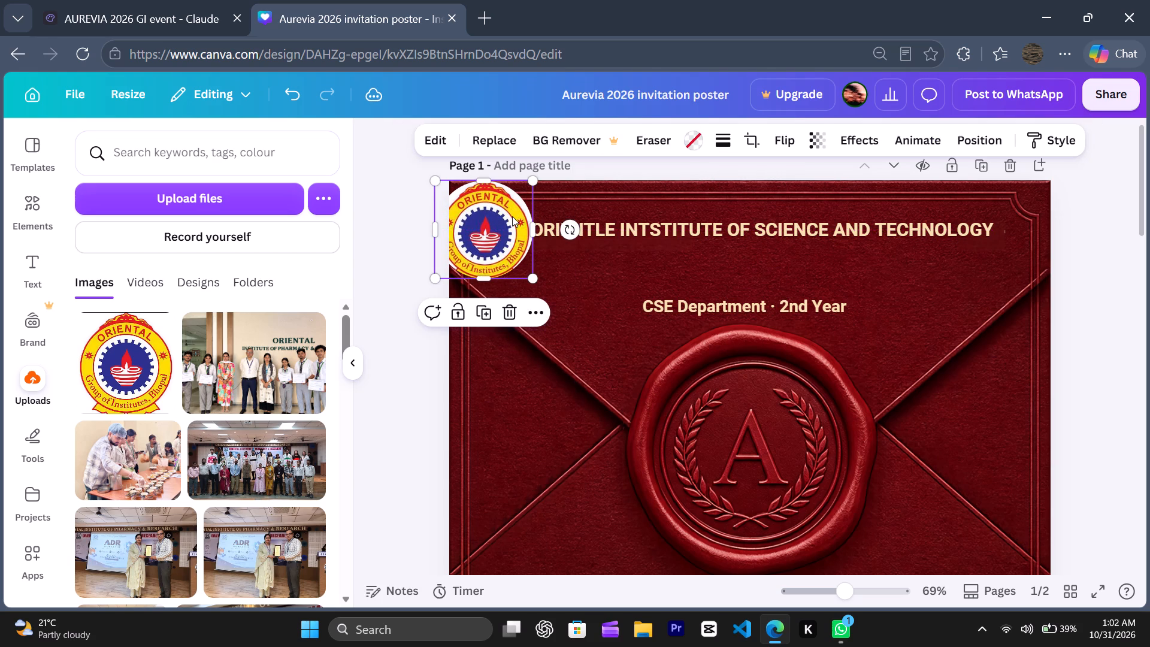
{"action": "left_click_drag", "start_coordinate": [434, 178], "coordinate": [507, 212]}
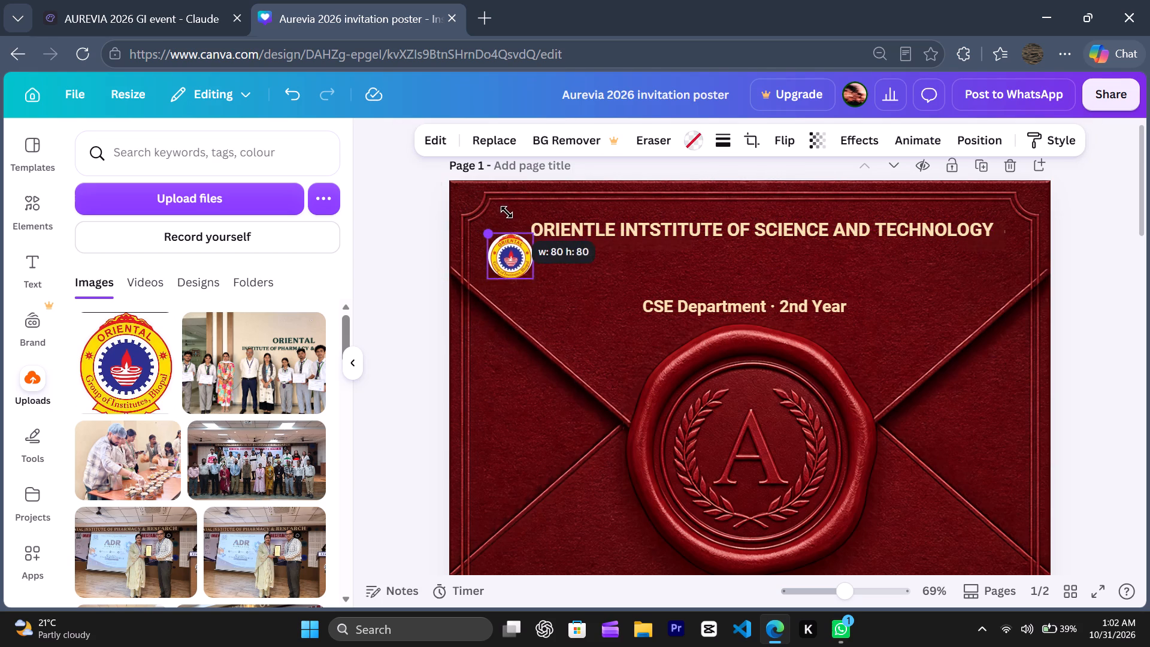
{"action": "left_click_drag", "start_coordinate": [507, 212], "coordinate": [513, 217]}
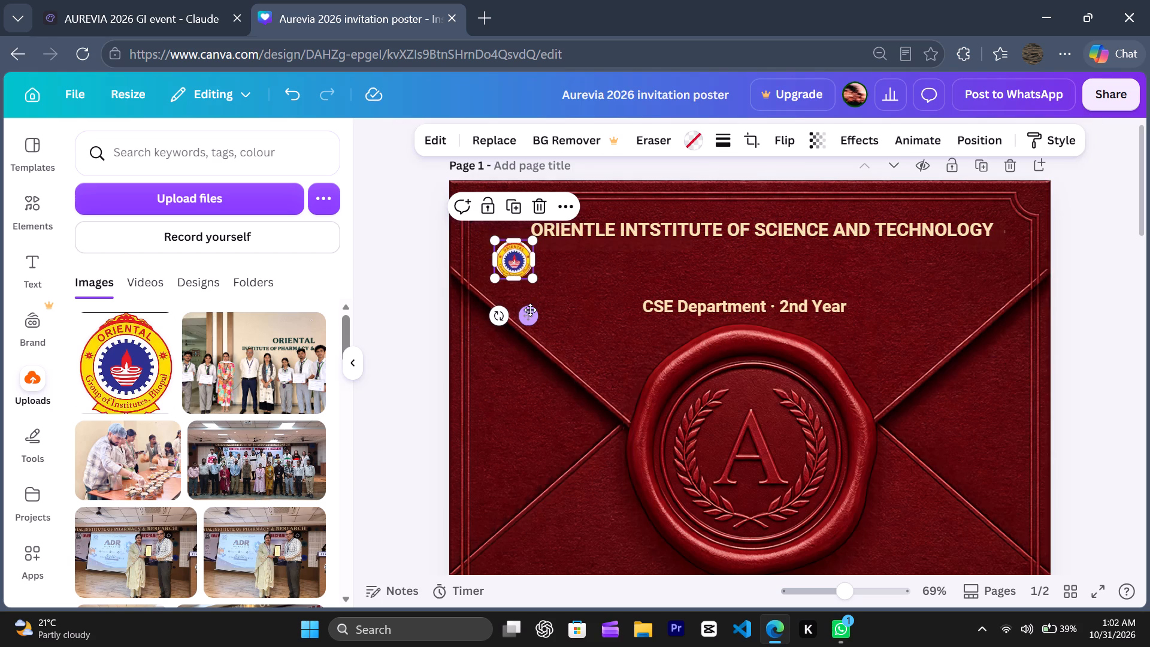
{"action": "left_click_drag", "start_coordinate": [530, 313], "coordinate": [530, 285]}
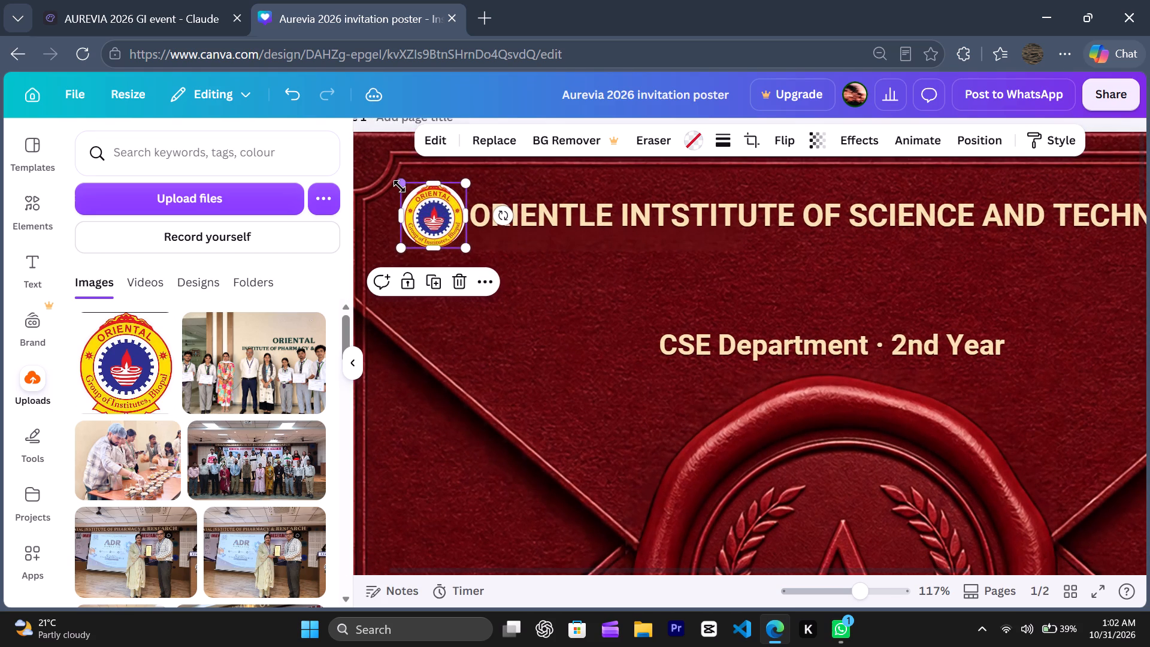
{"action": "left_click_drag", "start_coordinate": [400, 186], "coordinate": [423, 195]}
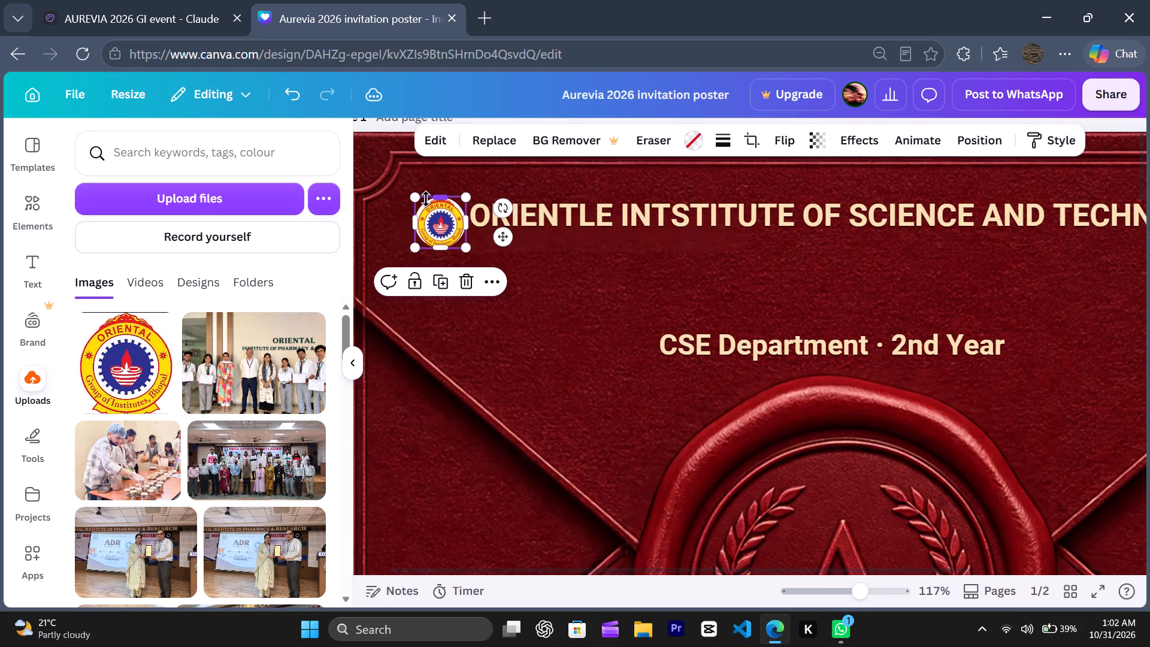
{"action": "left_click_drag", "start_coordinate": [448, 226], "coordinate": [443, 221]}
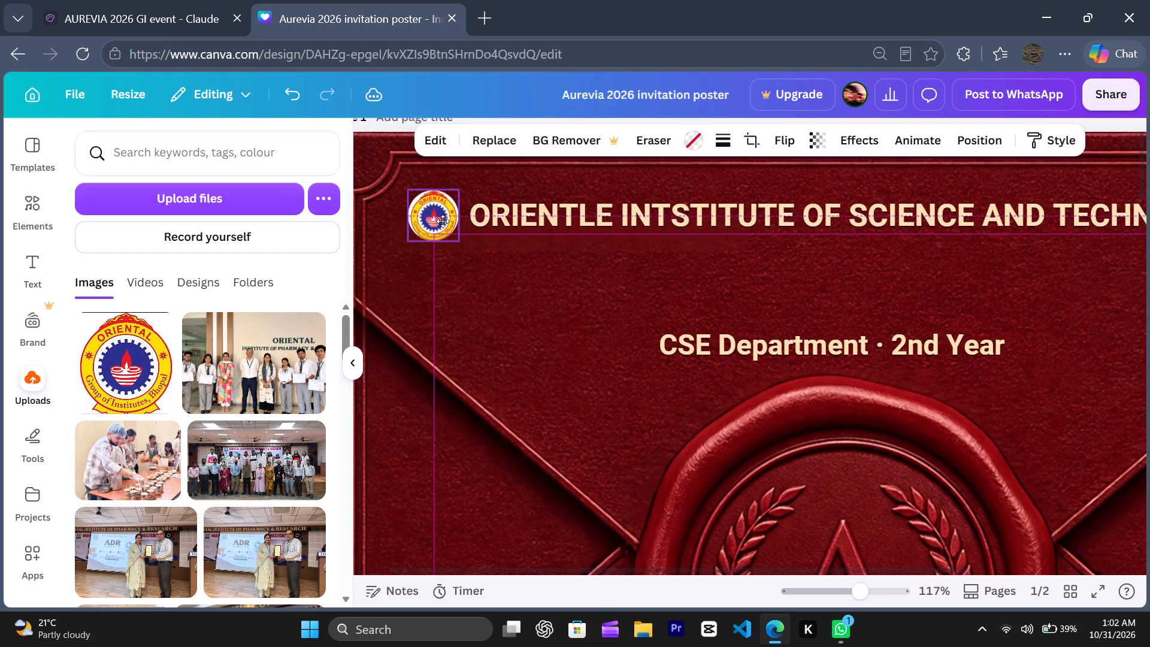
{"action": "left_click_drag", "start_coordinate": [443, 221], "coordinate": [442, 221]}
{"action": "left_click", "coordinate": [532, 246]}
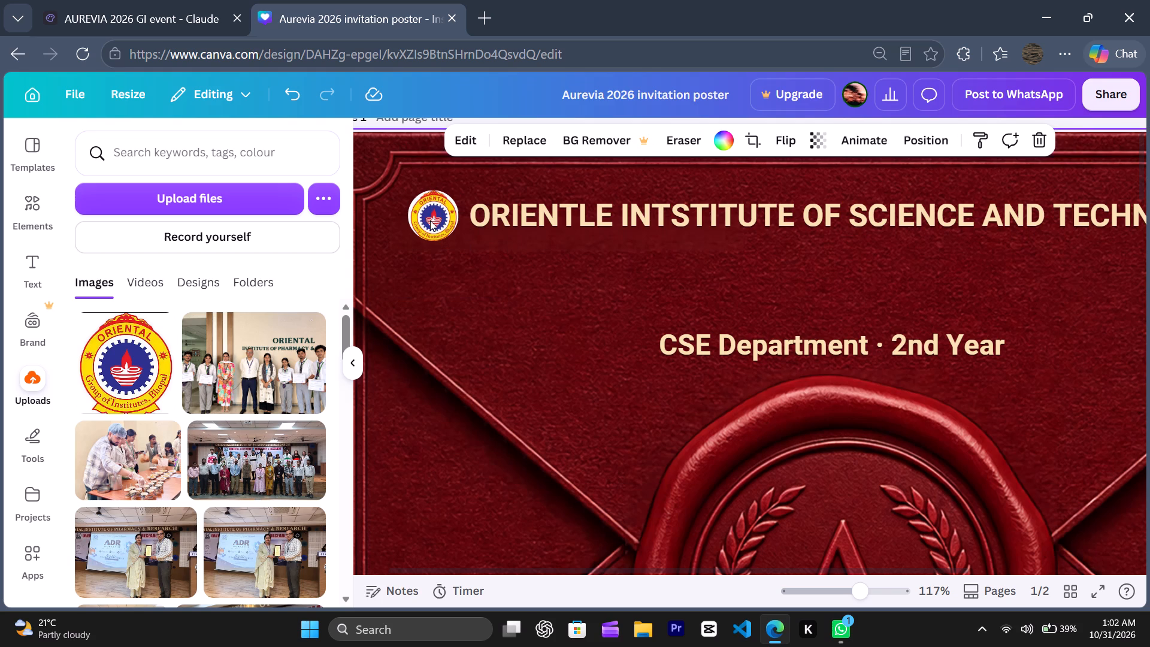
Shrink the college logo a little more and align it vertically with the middle of the institute name.
{"action": "left_click", "coordinate": [429, 220]}
{"action": "left_click_drag", "start_coordinate": [407, 191], "coordinate": [428, 195]}
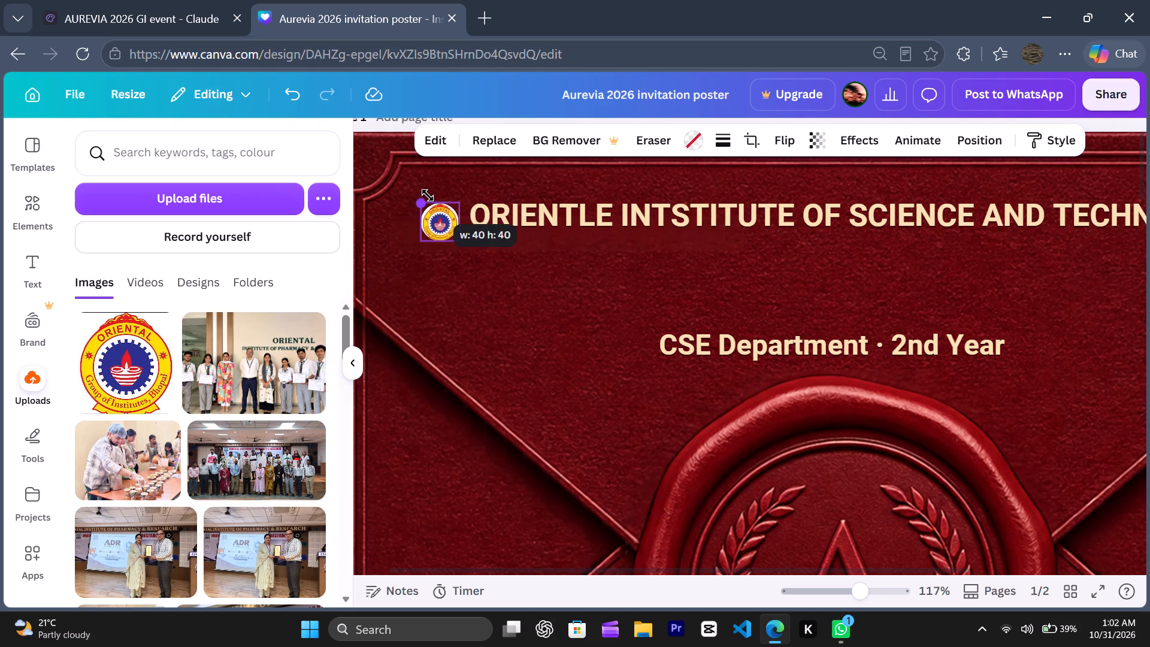
{"action": "left_click_drag", "start_coordinate": [428, 195], "coordinate": [419, 193]}
{"action": "left_click", "coordinate": [435, 221]}
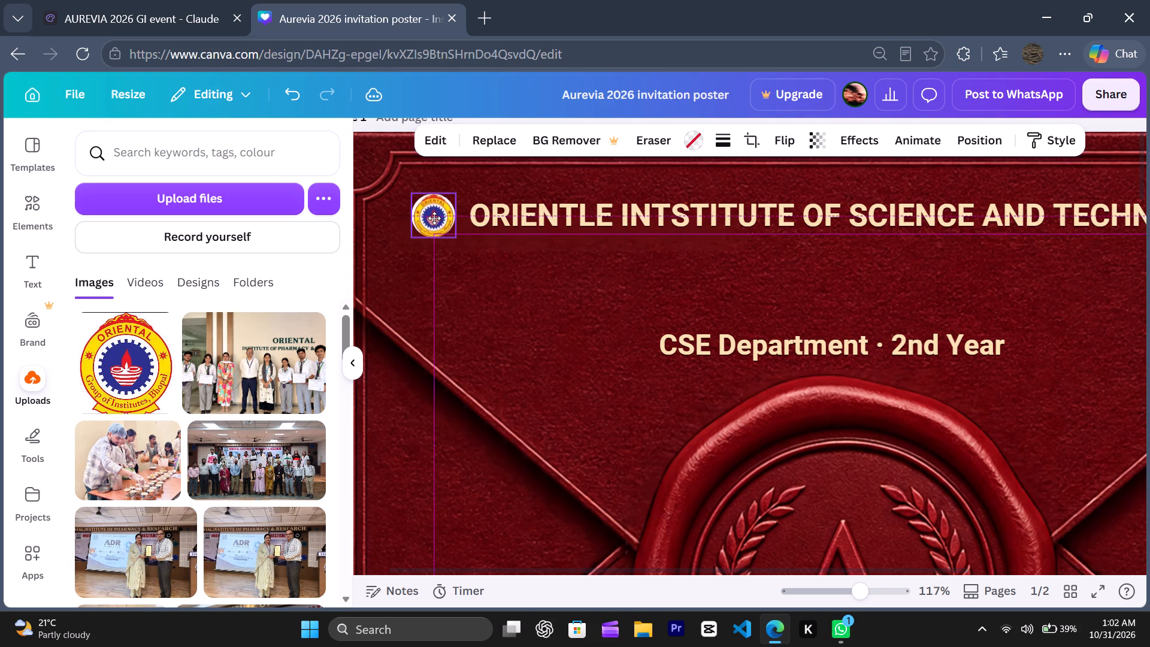
{"action": "left_click", "coordinate": [559, 285]}
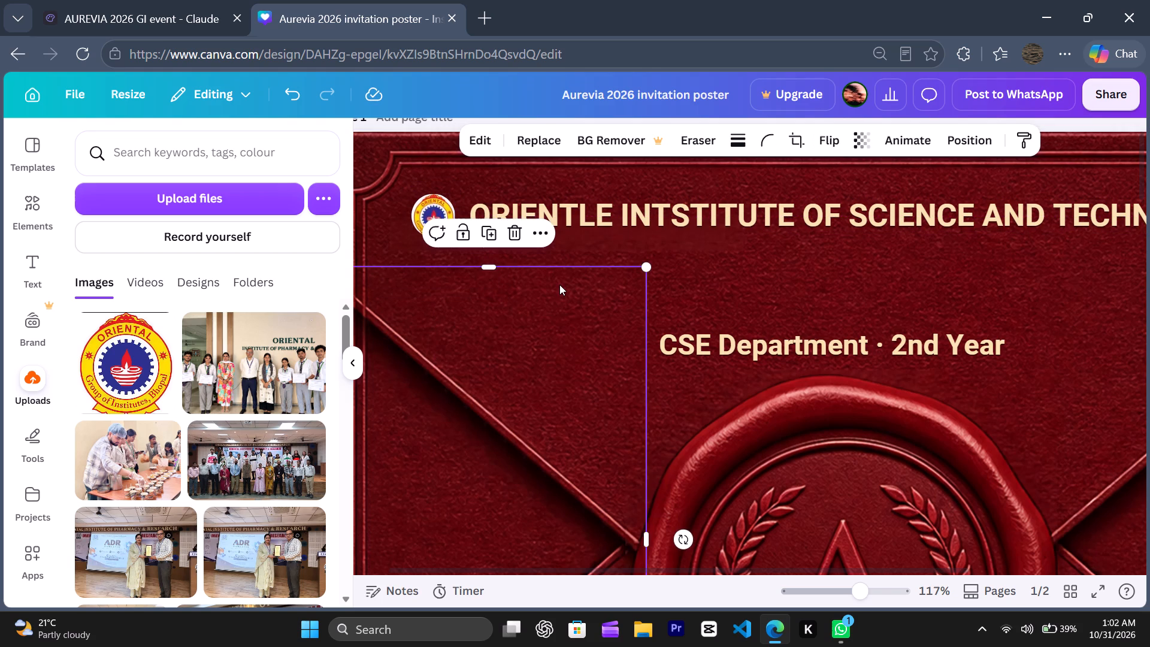
{"action": "left_click", "coordinate": [701, 279]}
{"action": "left_click", "coordinate": [1043, 265]}
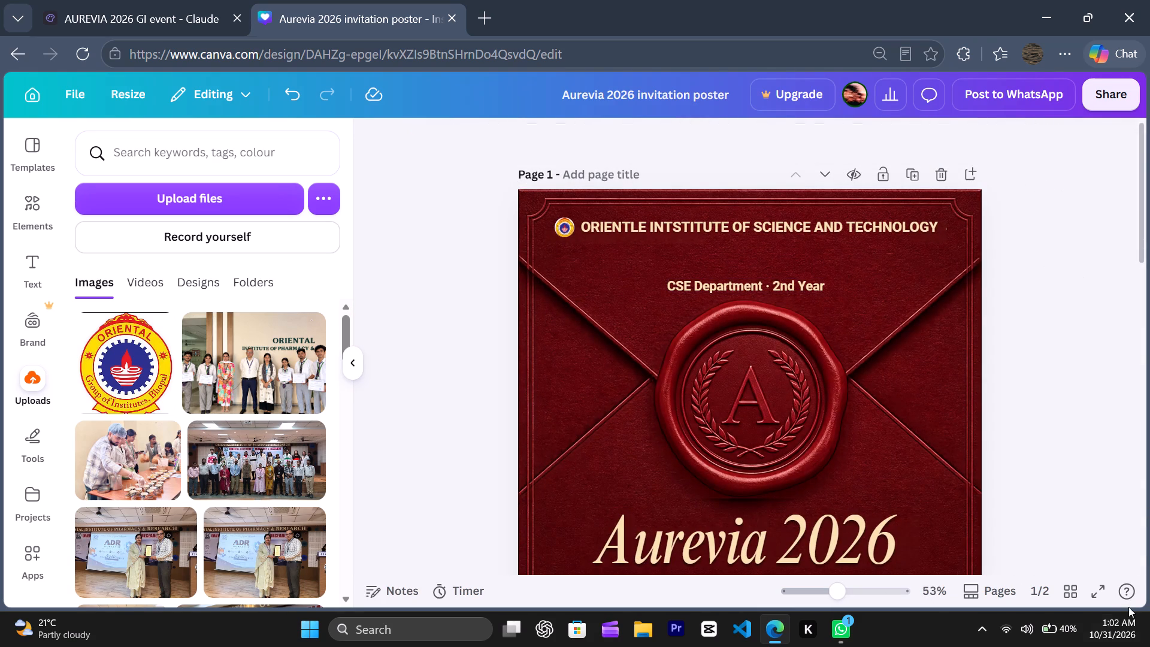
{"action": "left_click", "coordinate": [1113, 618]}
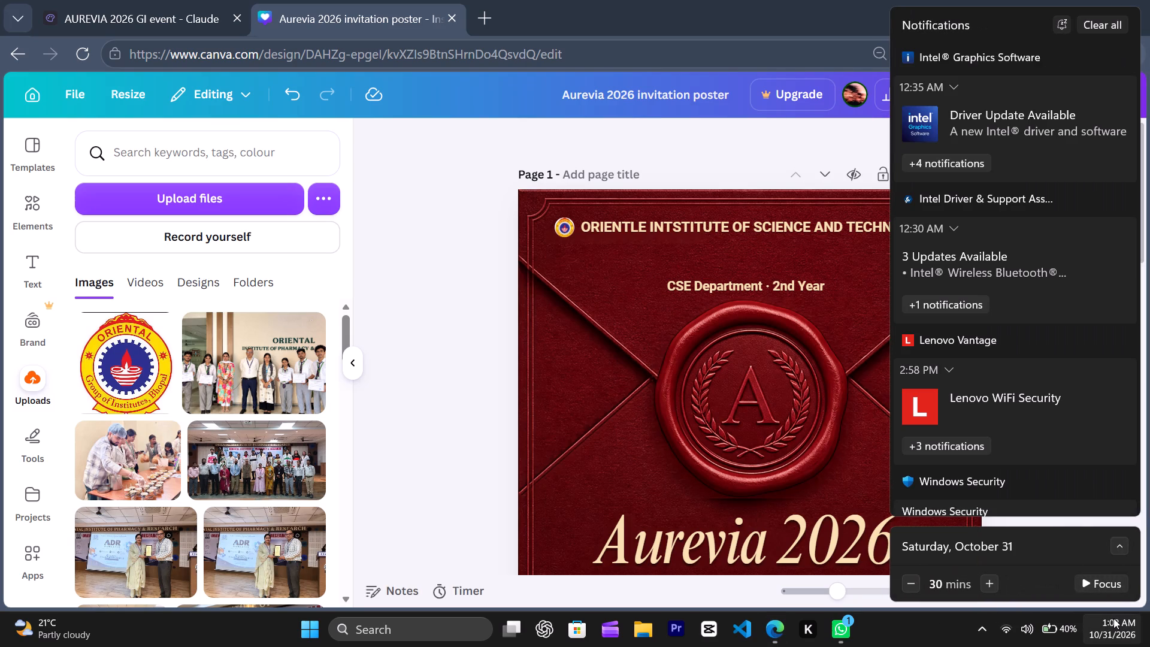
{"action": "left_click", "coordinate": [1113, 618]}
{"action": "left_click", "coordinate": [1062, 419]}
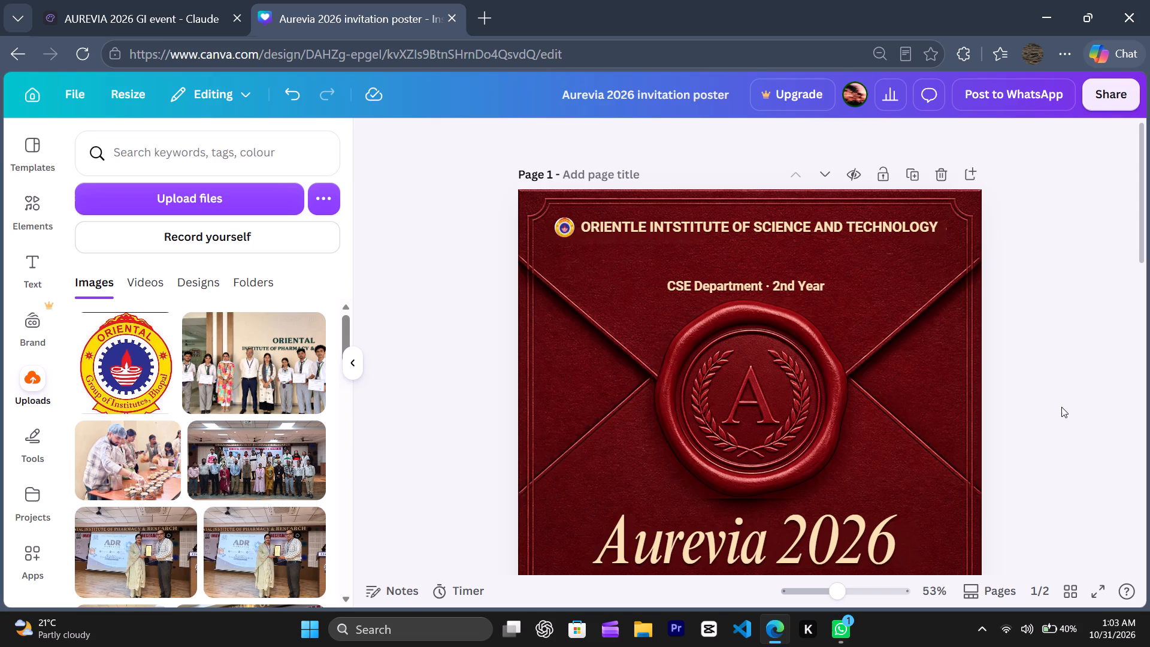
Move the "CSE Department · 2nd Year" line up directly beneath the institute name, near the poster's centre line.
{"action": "left_click_drag", "start_coordinate": [798, 289], "coordinate": [799, 258]}
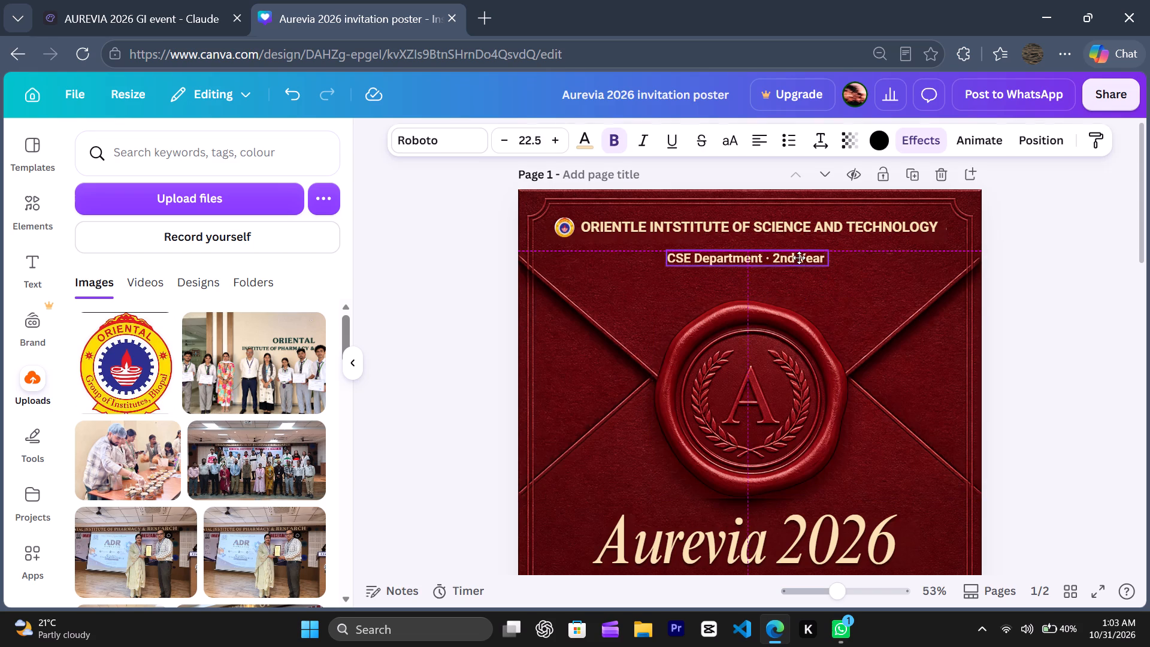
{"action": "left_click_drag", "start_coordinate": [799, 258], "coordinate": [794, 249]}
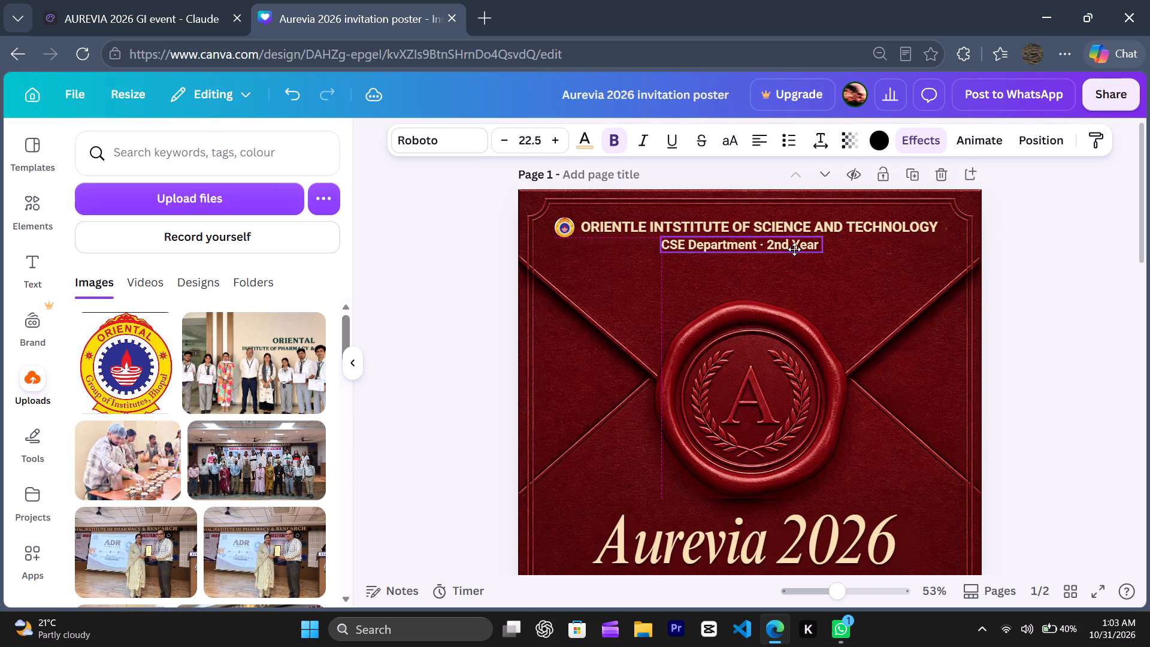
{"action": "left_click_drag", "start_coordinate": [794, 249], "coordinate": [795, 249]}
{"action": "left_click_drag", "start_coordinate": [795, 249], "coordinate": [796, 247]}
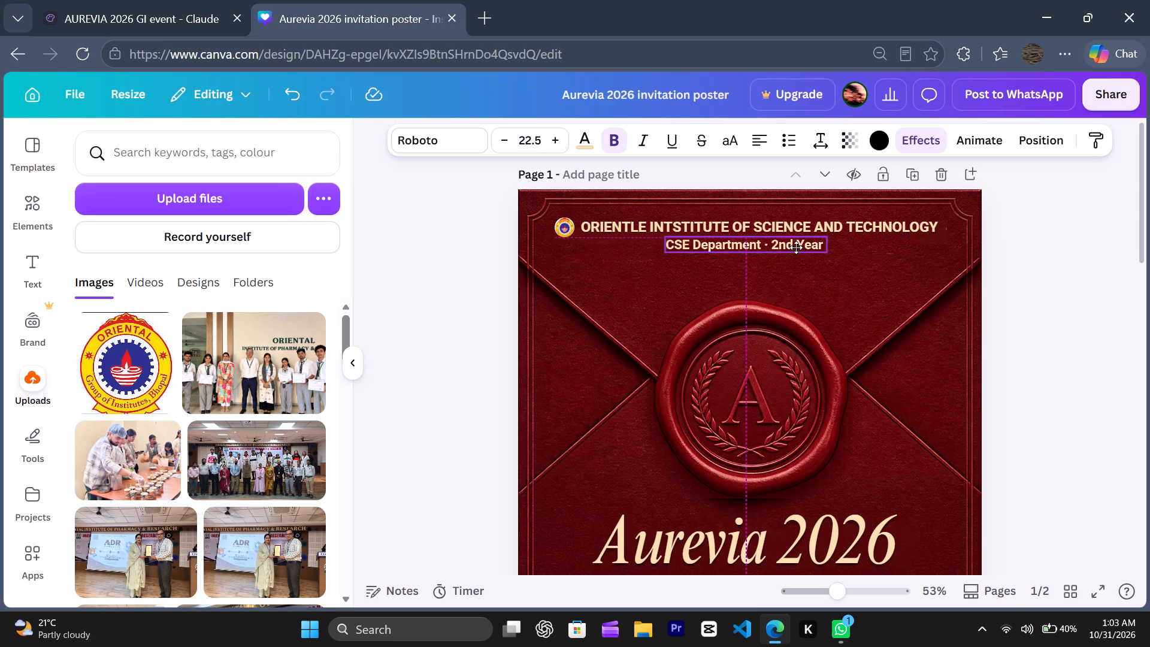
{"action": "left_click_drag", "start_coordinate": [796, 247], "coordinate": [795, 247]}
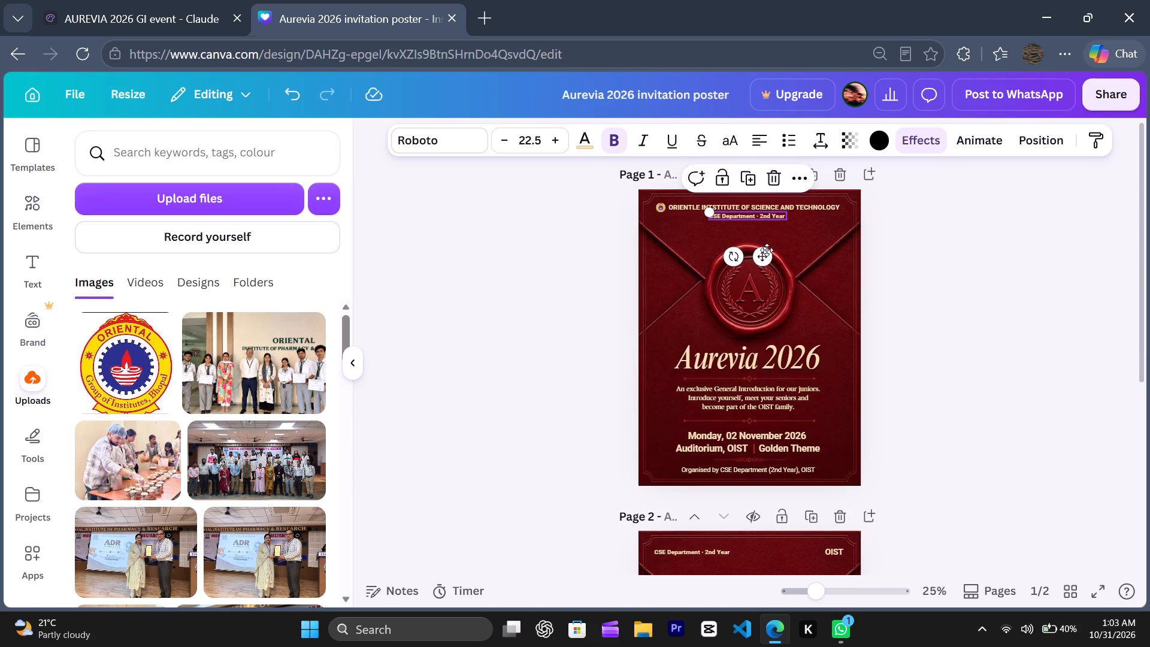
Change the "CSE Department · 2nd Year" line to uppercase and widen its text box until it fits on one line.
{"action": "left_click", "coordinate": [762, 255]}
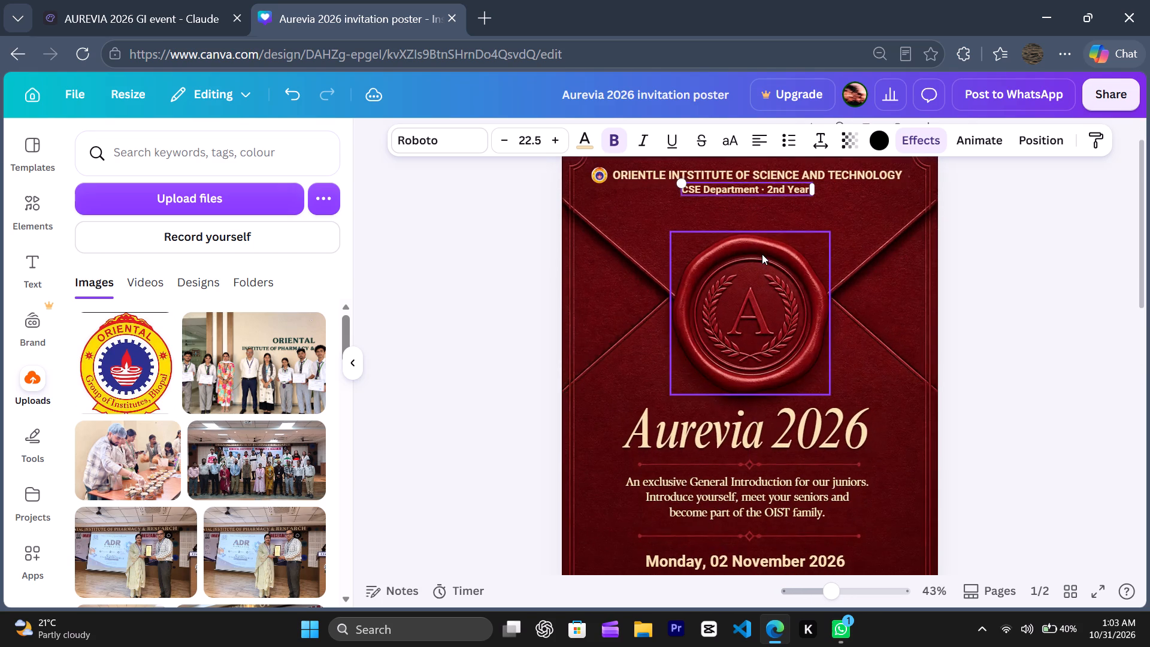
{"action": "scroll", "coordinate": [792, 201], "scroll_direction": "up", "scroll_amount": 1}
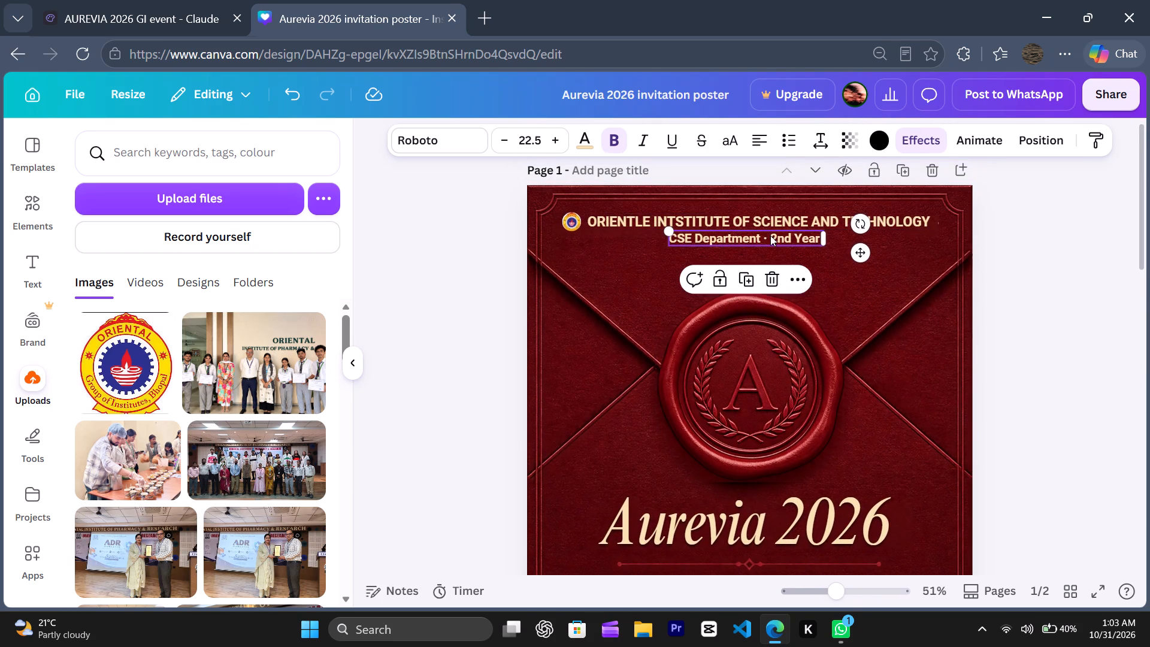
{"action": "triple_click", "coordinate": [770, 236]}
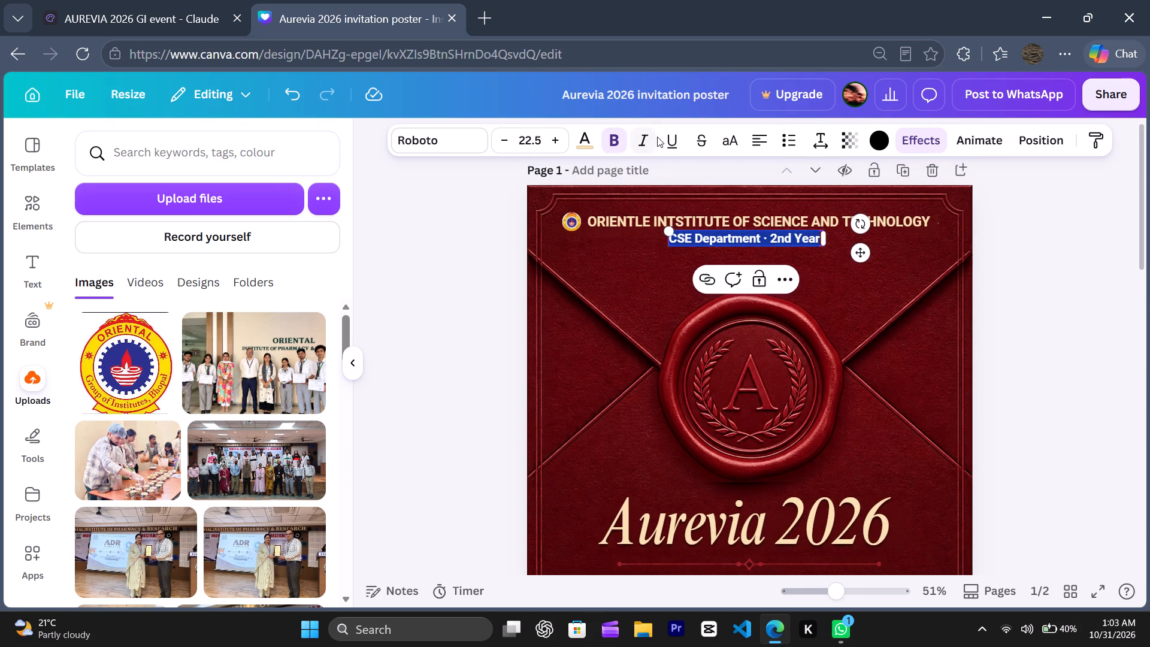
{"action": "left_click", "coordinate": [729, 146]}
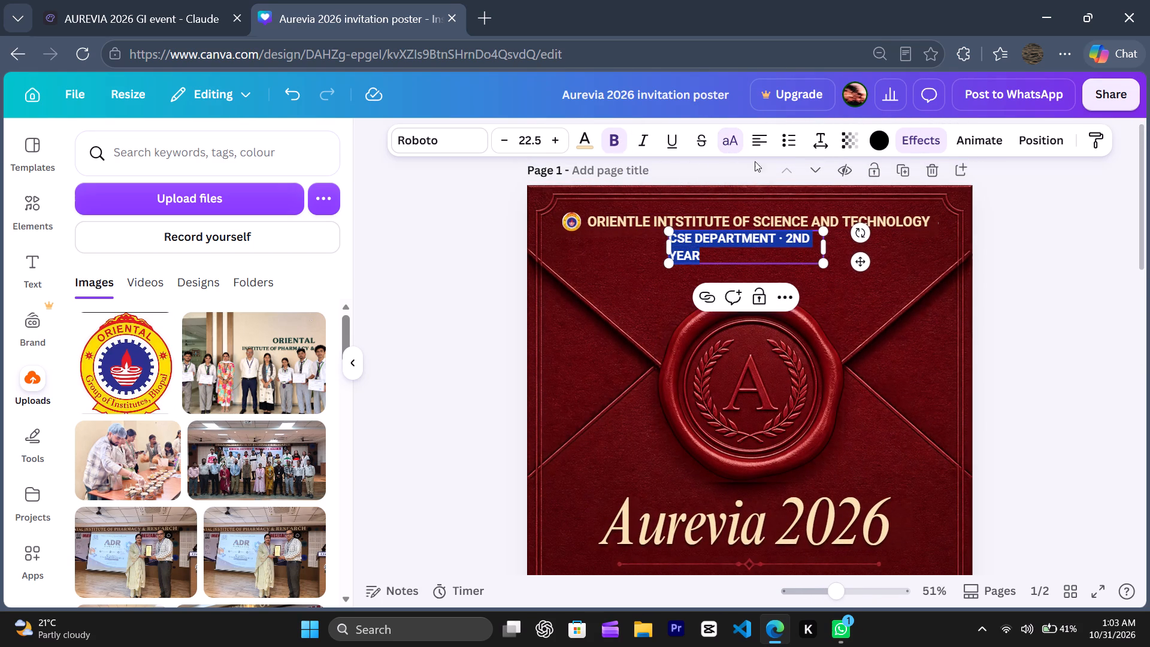
{"action": "left_click_drag", "start_coordinate": [828, 252], "coordinate": [845, 247]}
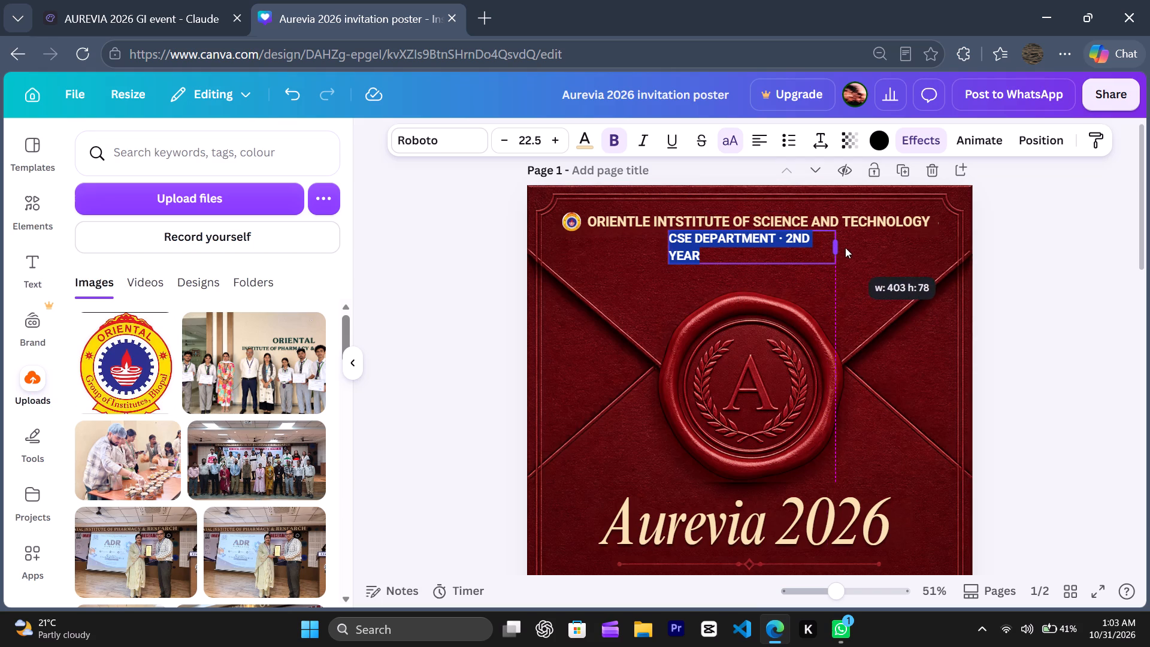
{"action": "left_click_drag", "start_coordinate": [845, 247], "coordinate": [856, 243]}
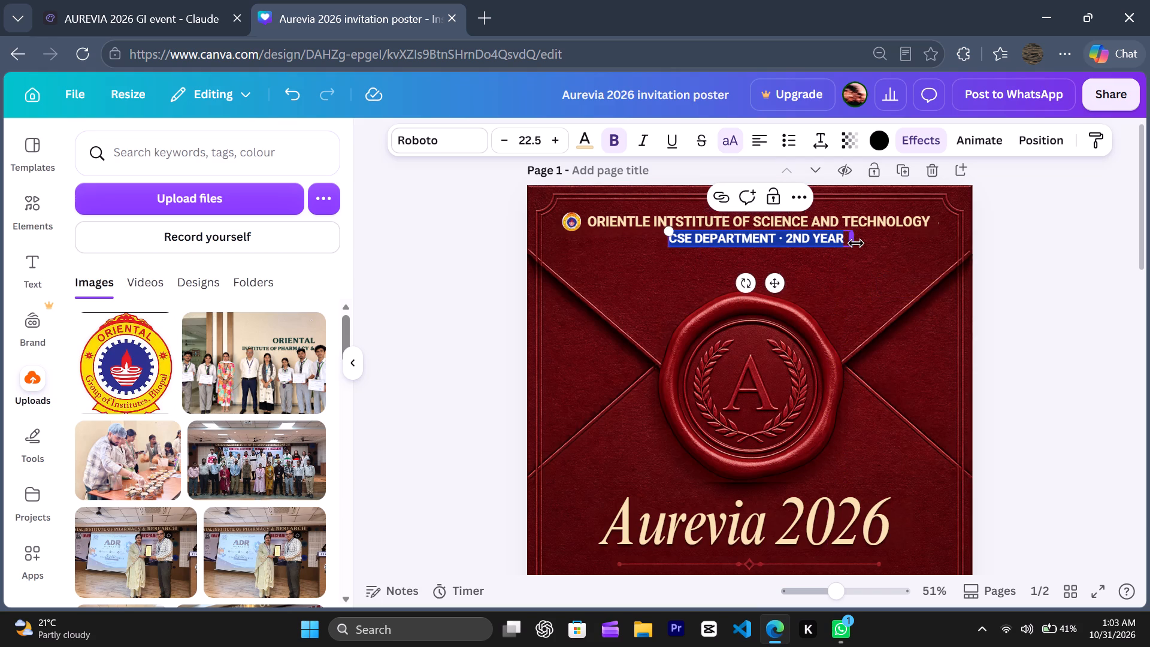
{"action": "left_click", "coordinate": [1030, 283]}
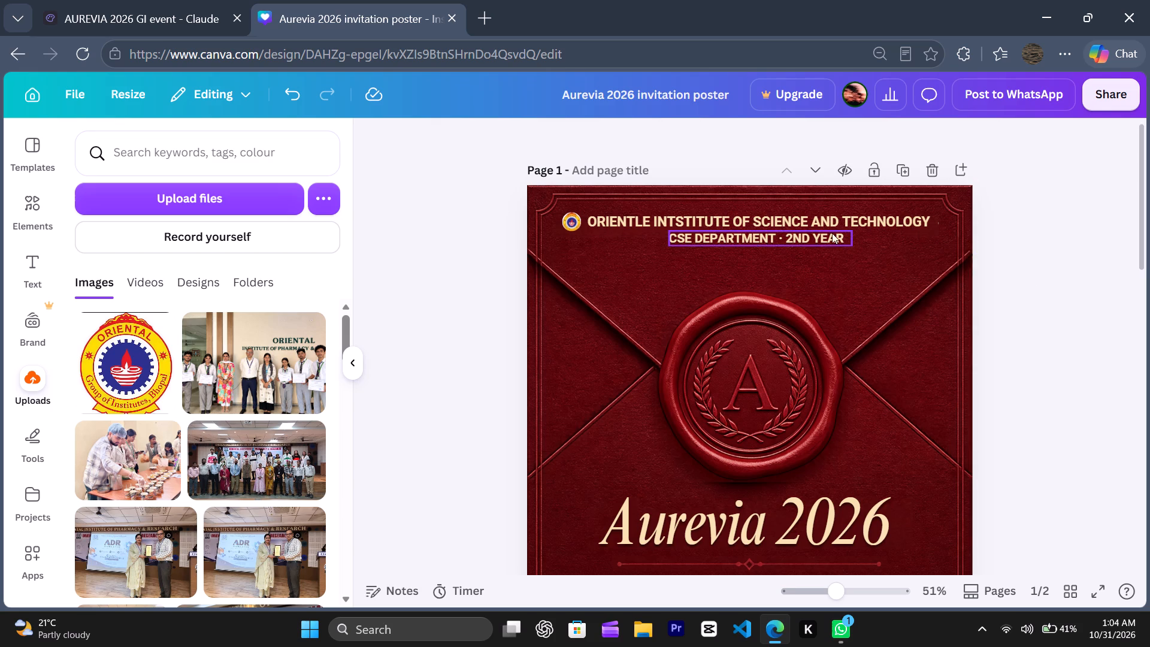
Centre the department line horizontally on the poster, leaving a small gap below the institute name.
{"action": "left_click_drag", "start_coordinate": [826, 235], "coordinate": [816, 237]}
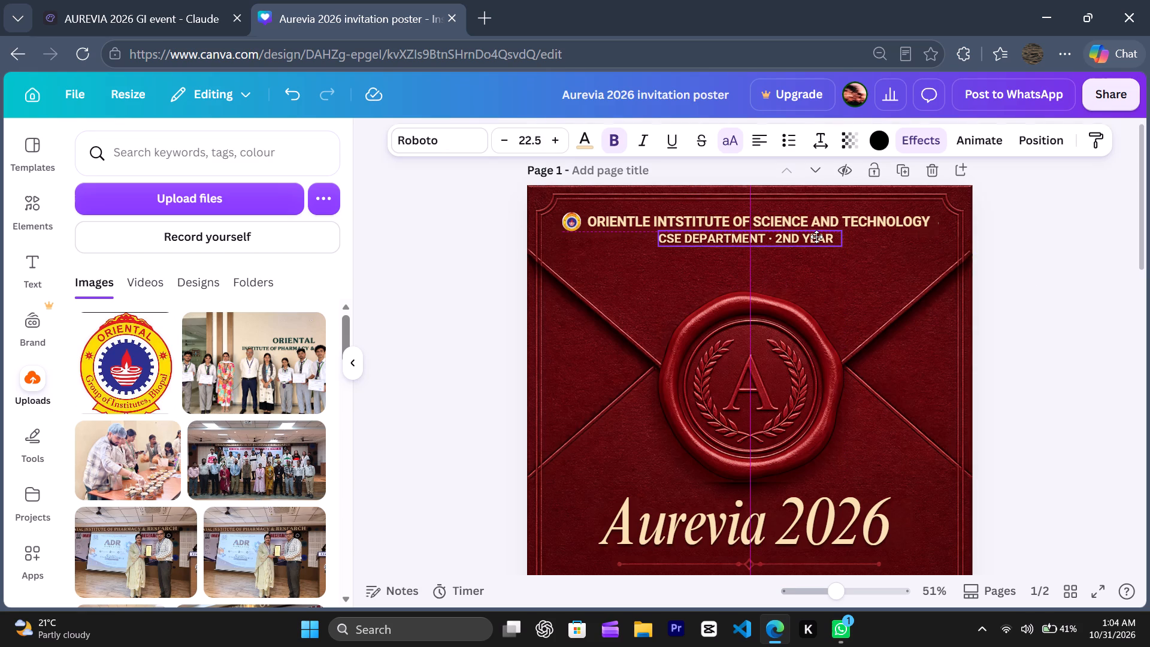
{"action": "left_click_drag", "start_coordinate": [816, 237], "coordinate": [816, 237]}
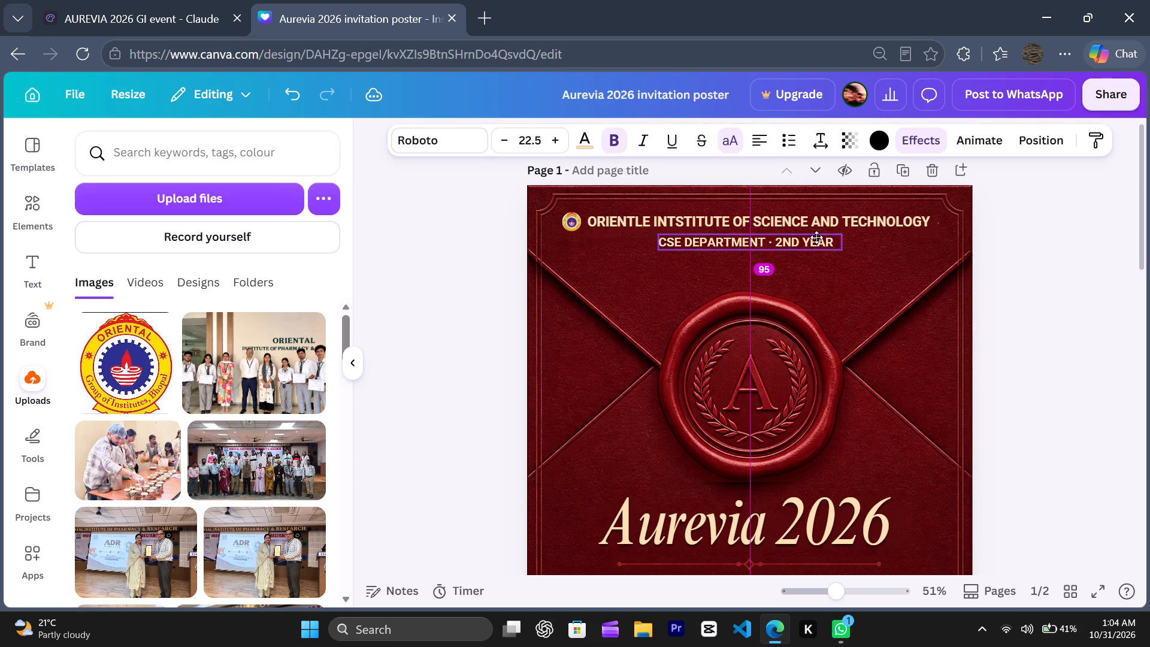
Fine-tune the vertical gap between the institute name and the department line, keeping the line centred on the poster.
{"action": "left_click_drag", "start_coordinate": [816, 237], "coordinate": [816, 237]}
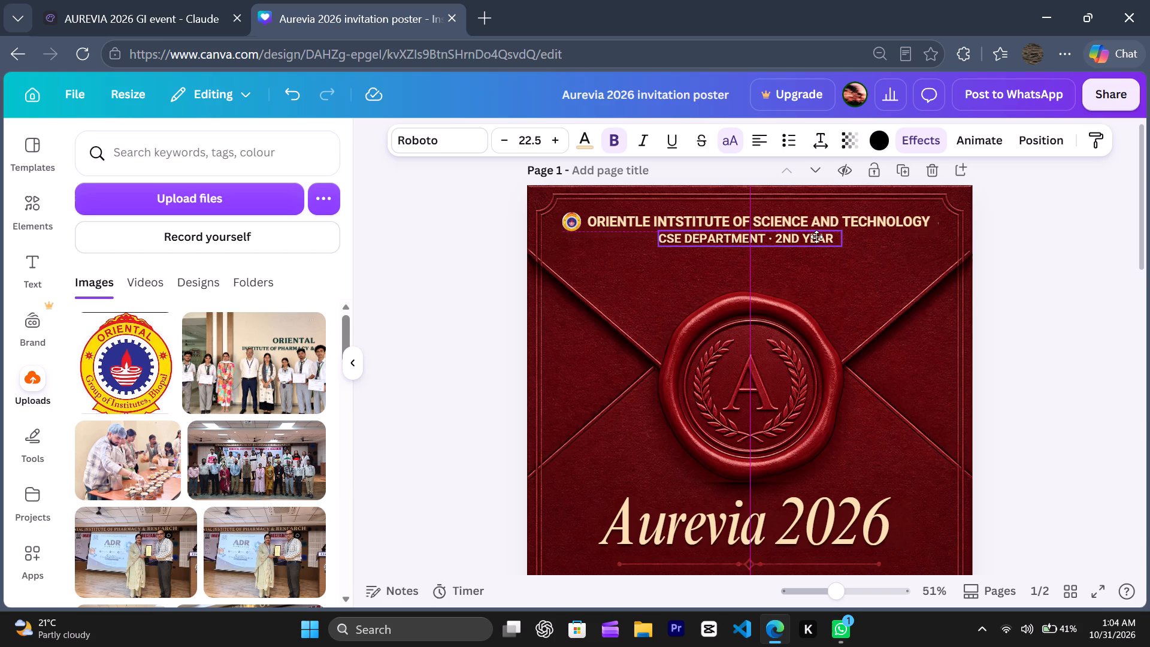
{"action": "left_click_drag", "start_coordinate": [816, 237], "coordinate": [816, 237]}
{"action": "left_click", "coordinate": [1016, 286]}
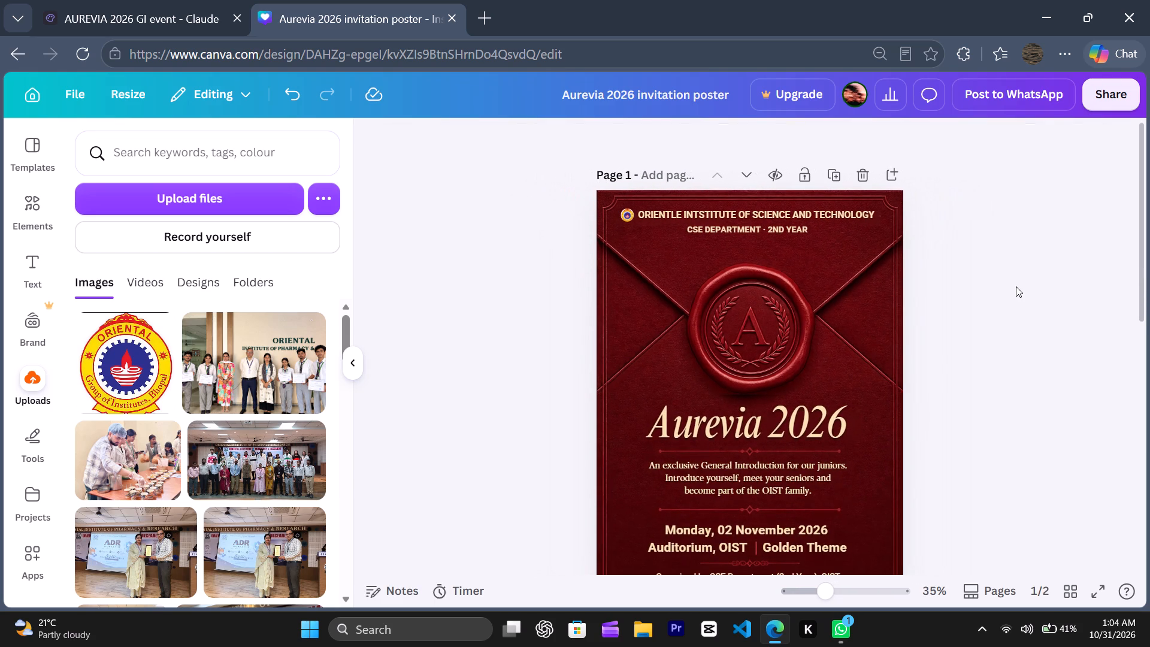
Reduce the department line's font size to 19.5 and narrow its text box to hug the text.
{"action": "left_click", "coordinate": [786, 229]}
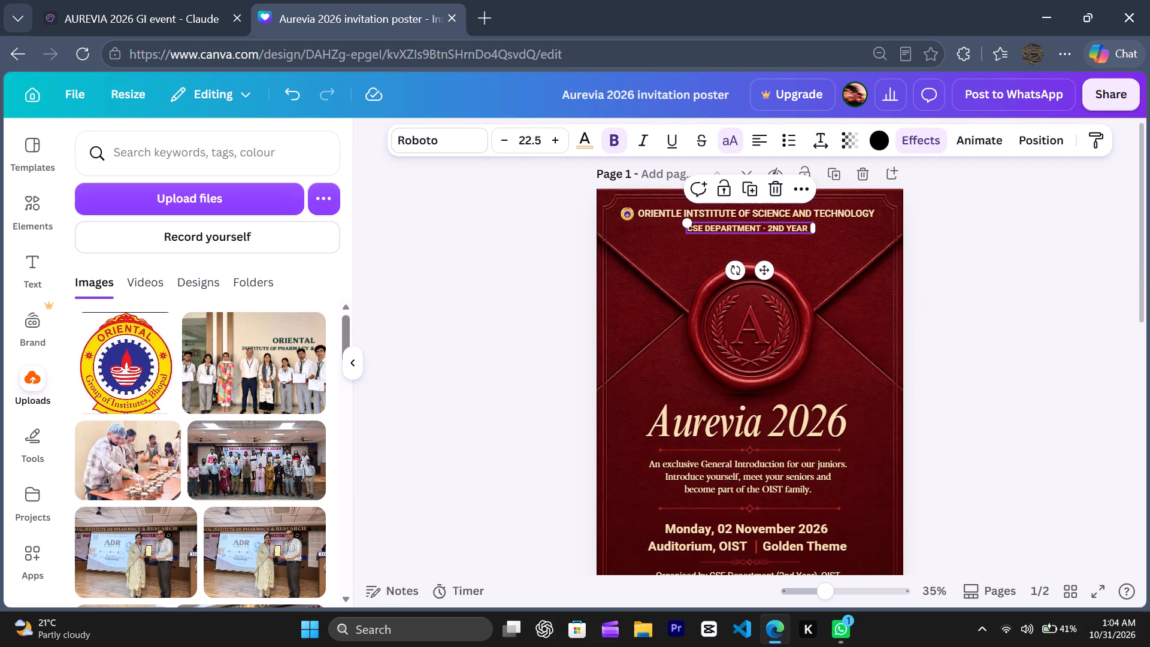
{"action": "double_click", "coordinate": [504, 144]}
{"action": "left_click", "coordinate": [504, 144]}
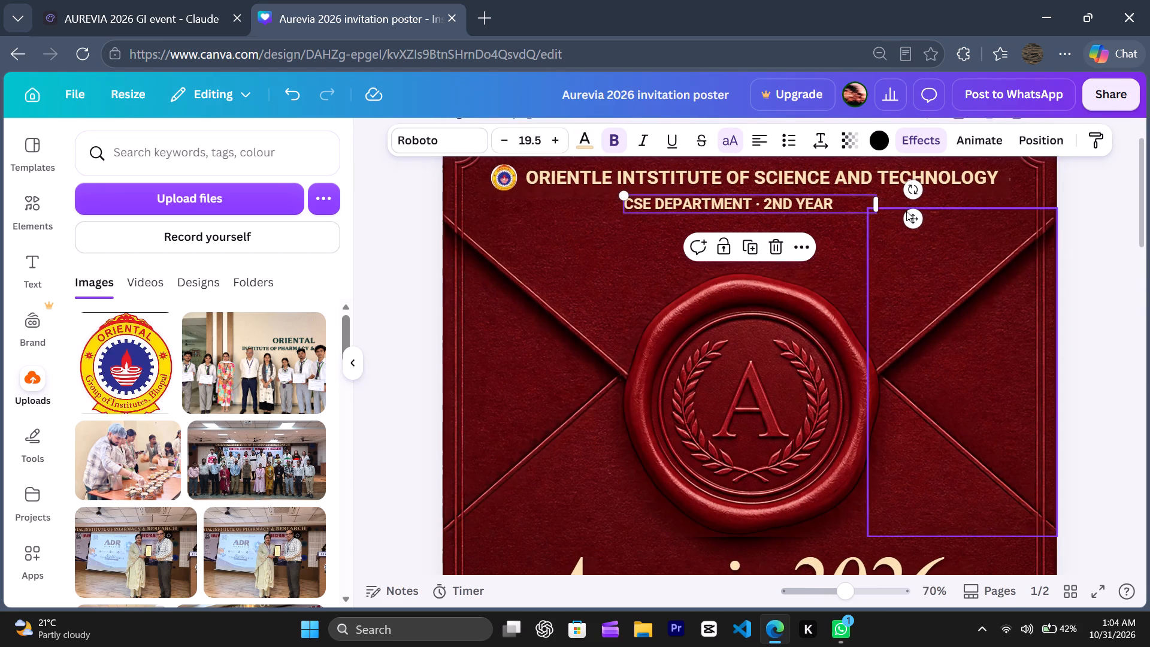
{"action": "left_click_drag", "start_coordinate": [878, 206], "coordinate": [836, 205]}
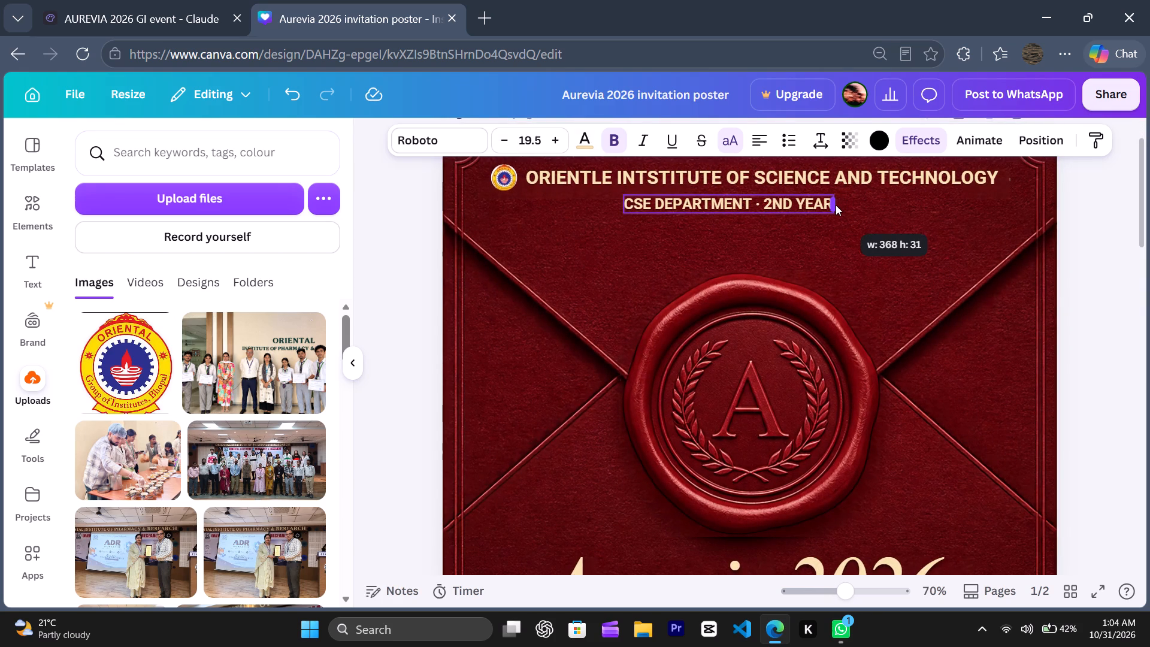
{"action": "left_click_drag", "start_coordinate": [836, 205], "coordinate": [836, 205]}
Recentre the department line horizontally on the poster and move it up closer beneath the institute name.
{"action": "left_click_drag", "start_coordinate": [873, 219], "coordinate": [895, 216]}
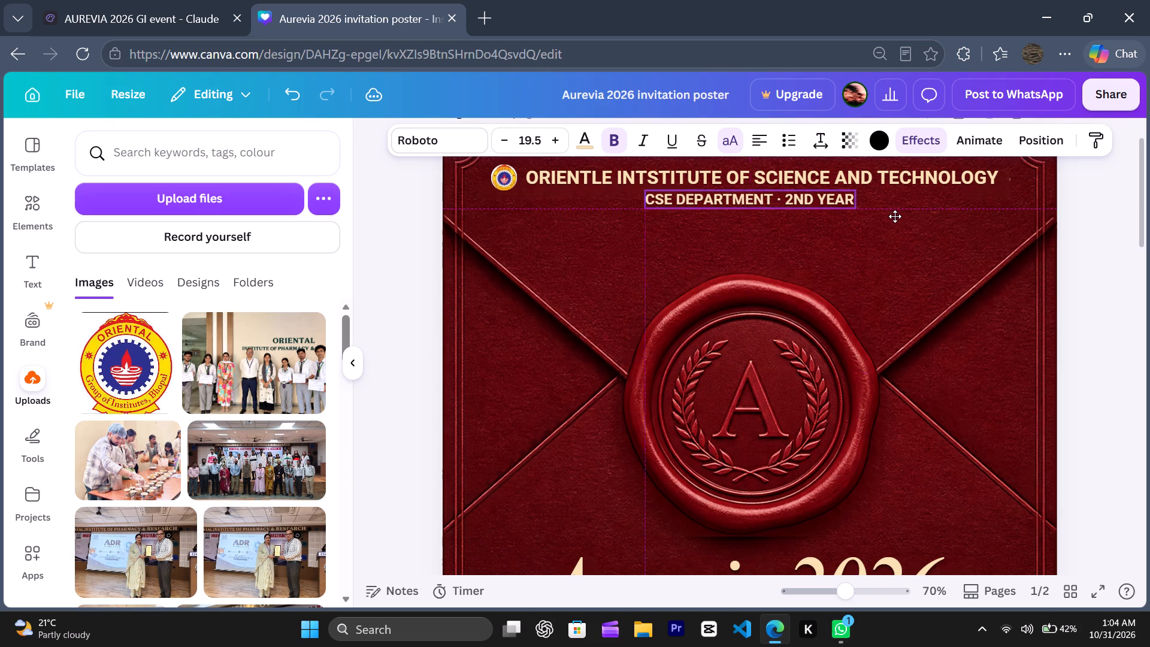
{"action": "left_click_drag", "start_coordinate": [895, 216], "coordinate": [894, 216]}
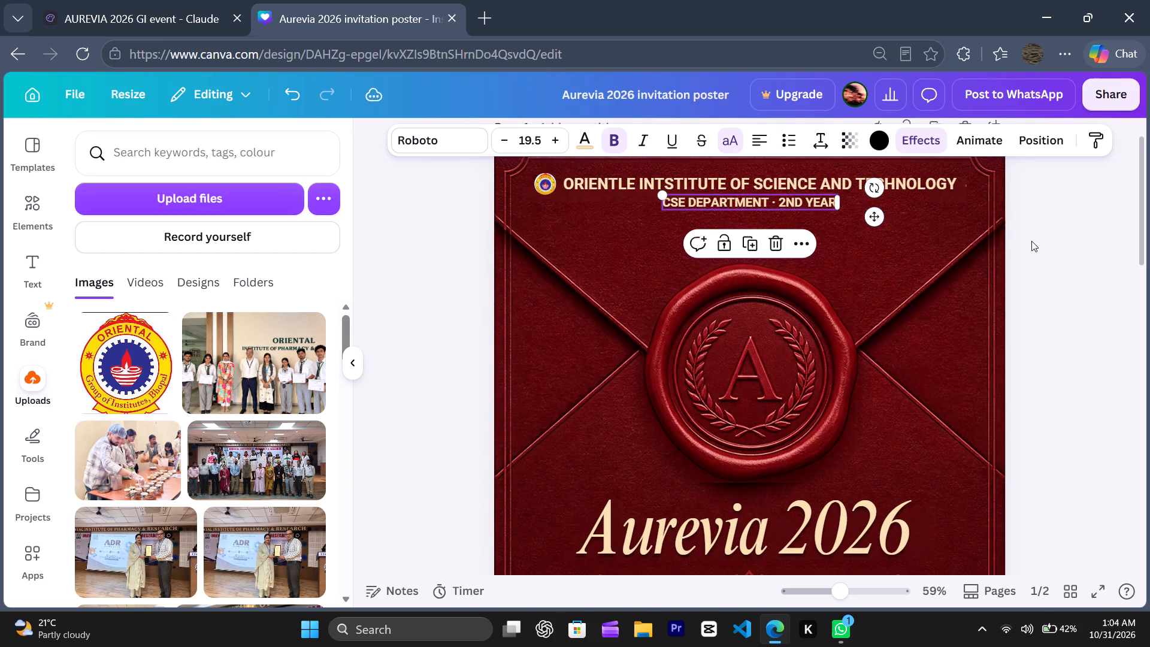
{"action": "left_click", "coordinate": [1031, 241]}
Delete page 2 so that the design contains only the invitation poster with the refined header.
{"action": "scroll", "coordinate": [1031, 241], "scroll_direction": "down", "scroll_amount": 1}
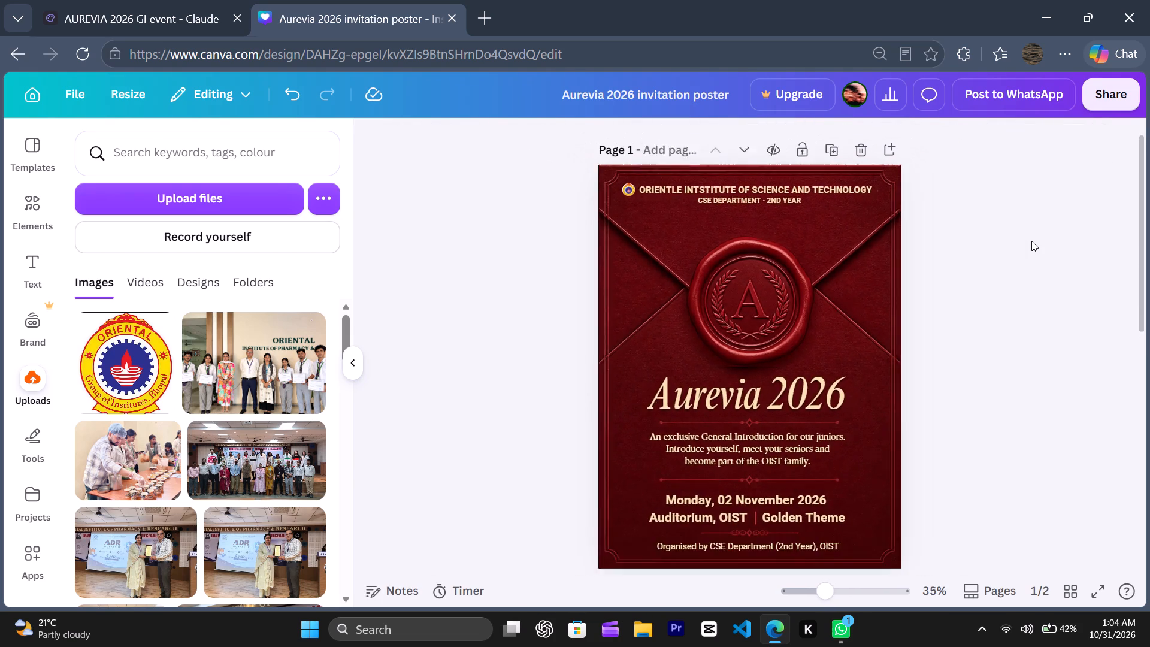
{"action": "scroll", "coordinate": [998, 292], "scroll_direction": "down", "scroll_amount": 1}
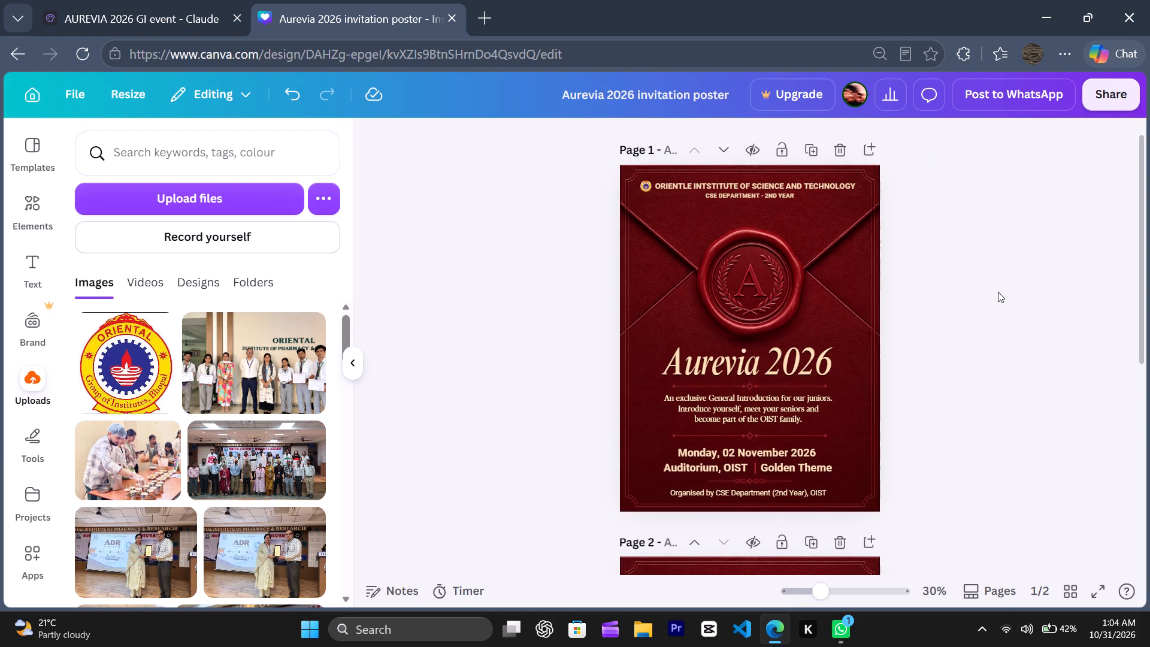
{"action": "scroll", "coordinate": [998, 292], "scroll_direction": "down", "scroll_amount": 1}
{"action": "left_click", "coordinate": [842, 407]}
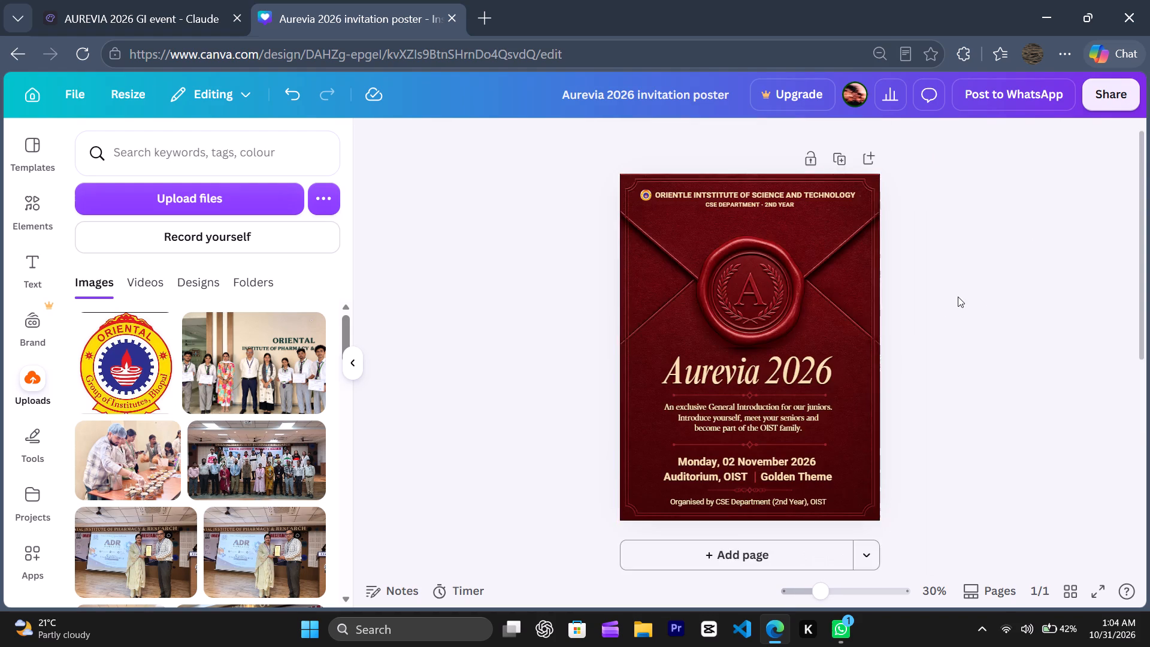
Review the whole poster from the header down to the organiser line, both close up and at full-page view.
{"action": "scroll", "coordinate": [958, 297], "scroll_direction": "up", "scroll_amount": 1}
{"action": "scroll", "coordinate": [958, 297], "scroll_direction": "down", "scroll_amount": 1}
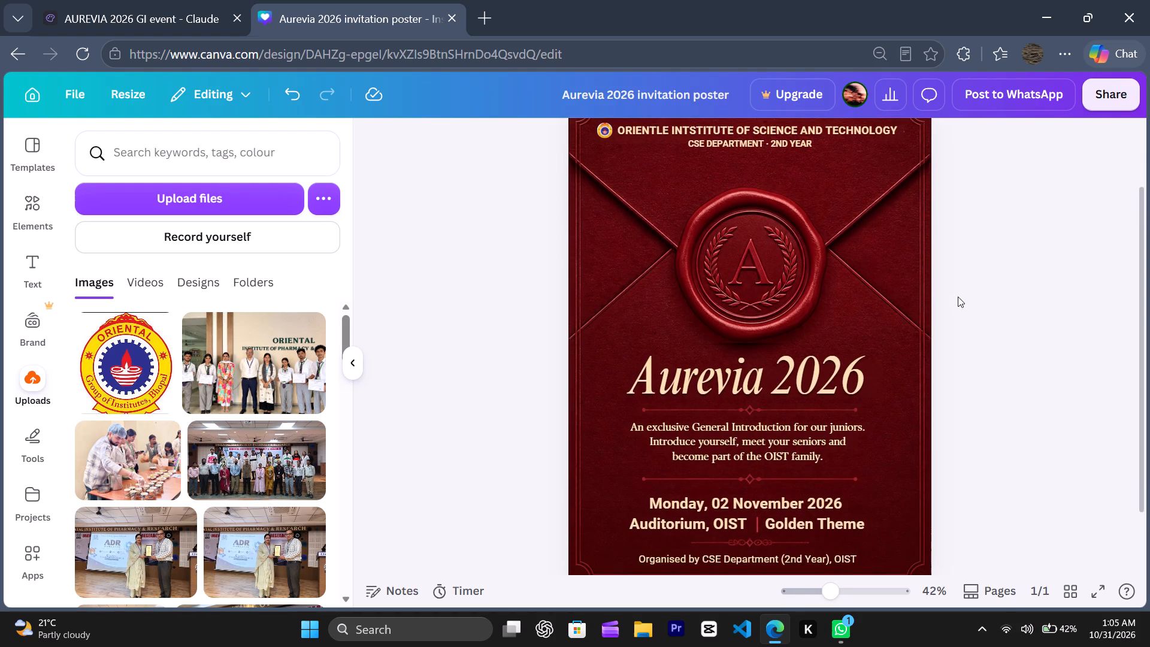
{"action": "scroll", "coordinate": [958, 297], "scroll_direction": "down", "scroll_amount": 1}
{"action": "scroll", "coordinate": [1016, 308], "scroll_direction": "down", "scroll_amount": 1}
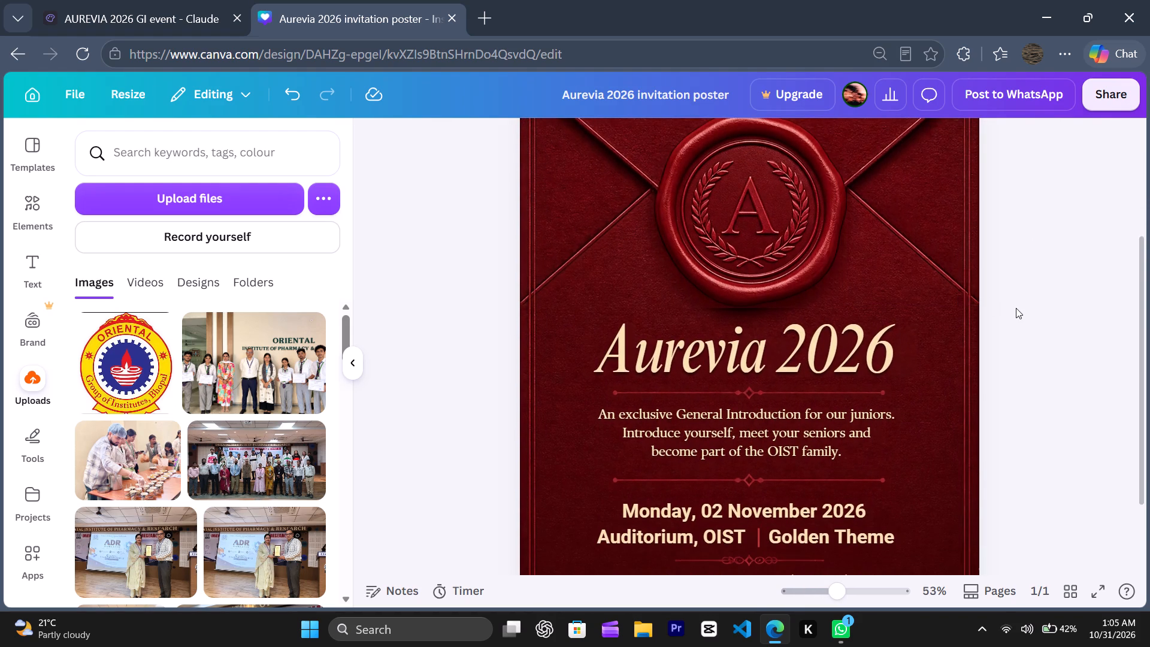
{"action": "scroll", "coordinate": [1016, 308], "scroll_direction": "down", "scroll_amount": 2}
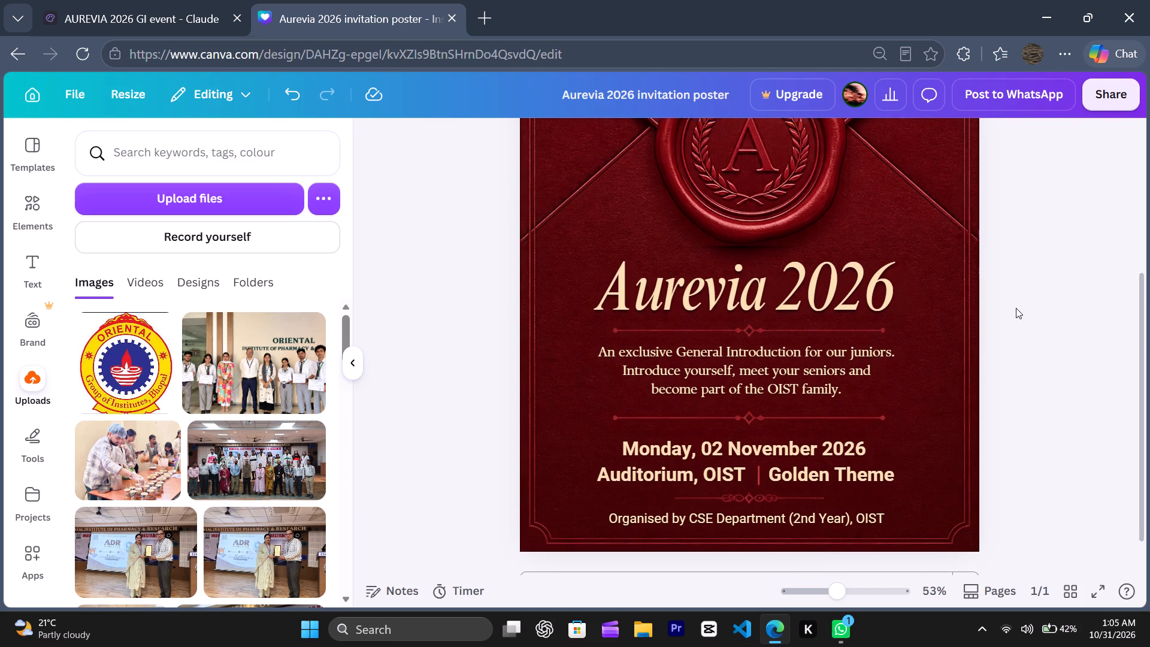
{"action": "scroll", "coordinate": [1016, 308], "scroll_direction": "down", "scroll_amount": 1}
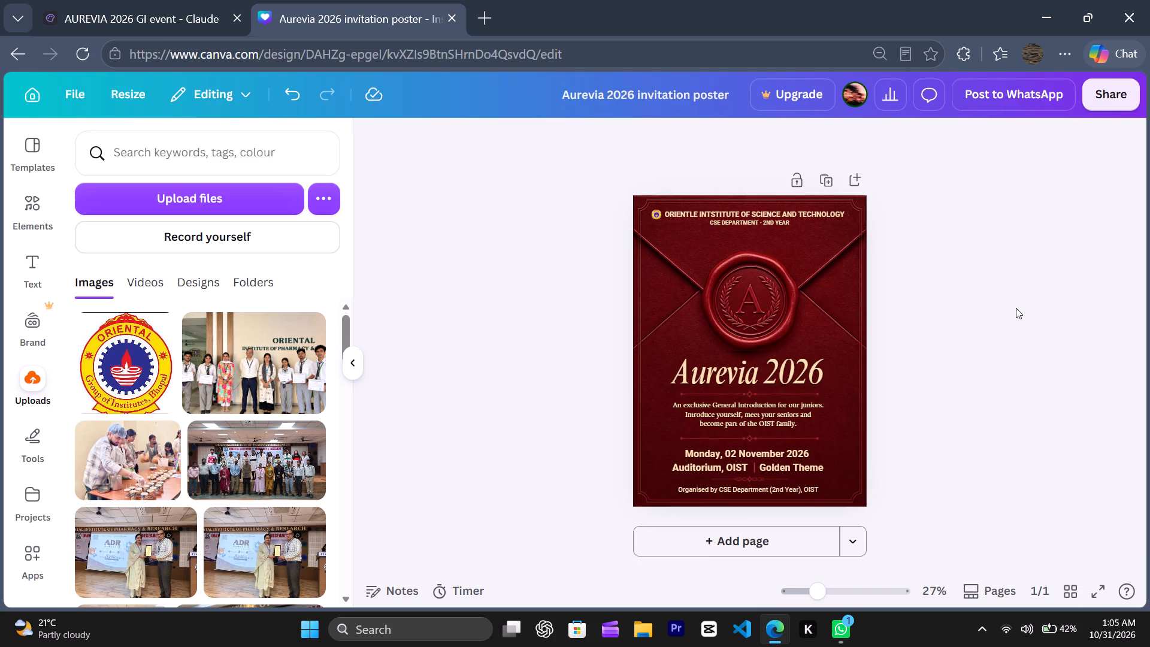
Download the finished poster as a PNG file.
{"action": "left_click", "coordinate": [1092, 106]}
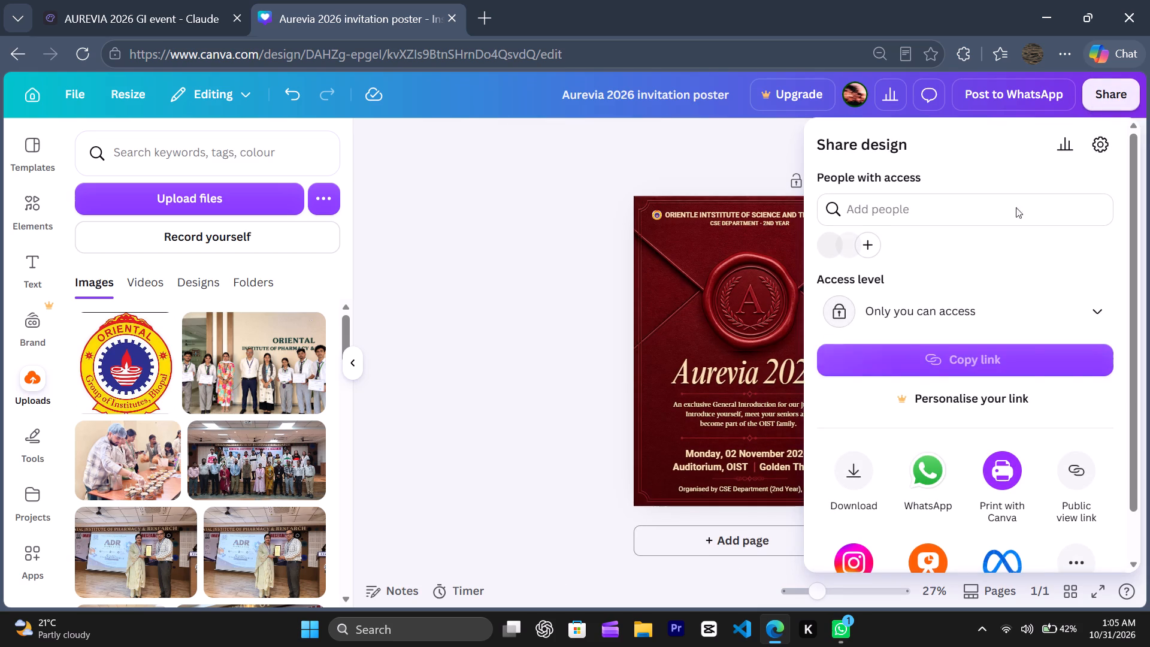
{"action": "left_click", "coordinate": [851, 485]}
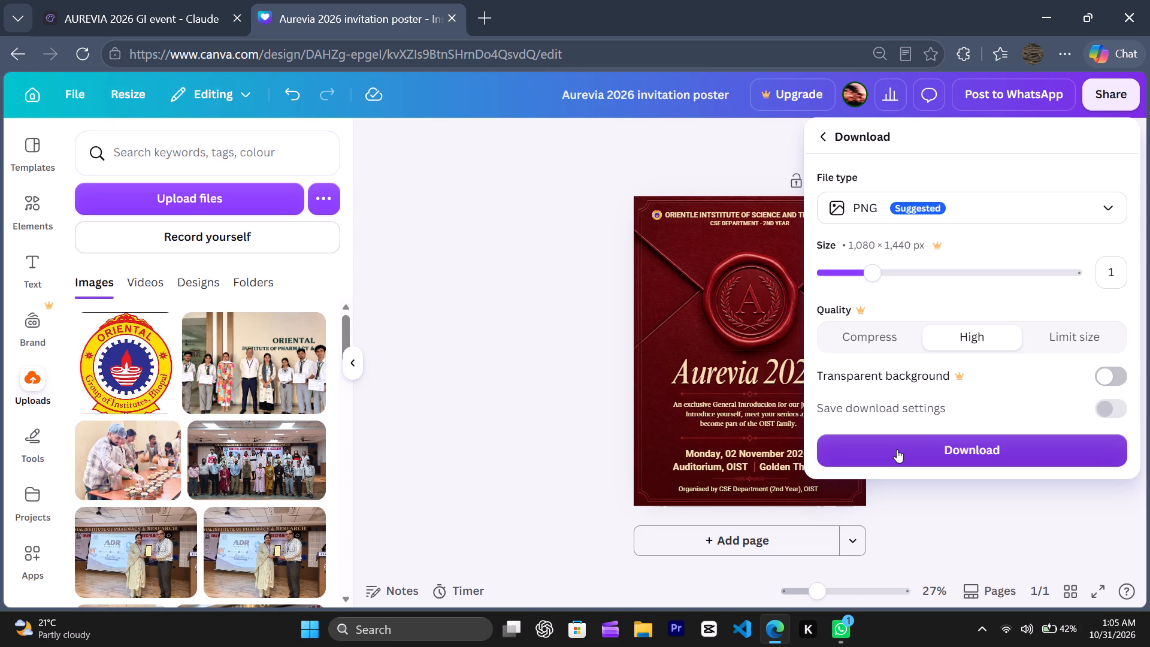
Download the invitation poster as a high-quality PNG at 1,080 × 1,440 px.
{"action": "left_click", "coordinate": [897, 449]}
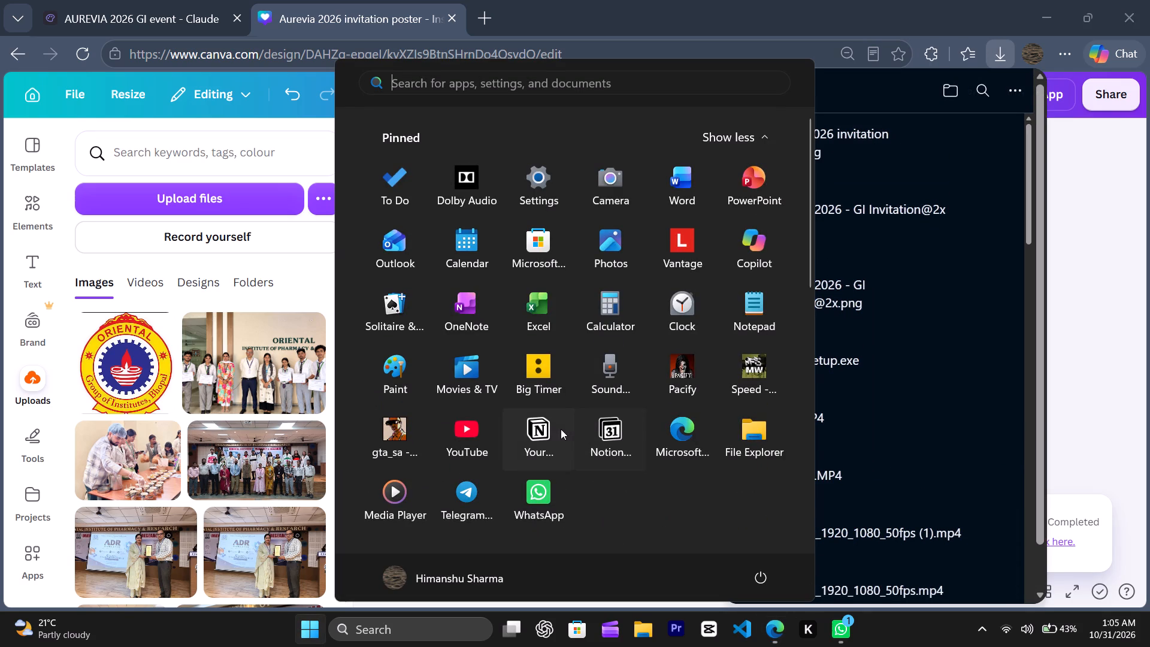
Open the WhatsApp desktop app.
{"action": "left_click", "coordinate": [540, 479]}
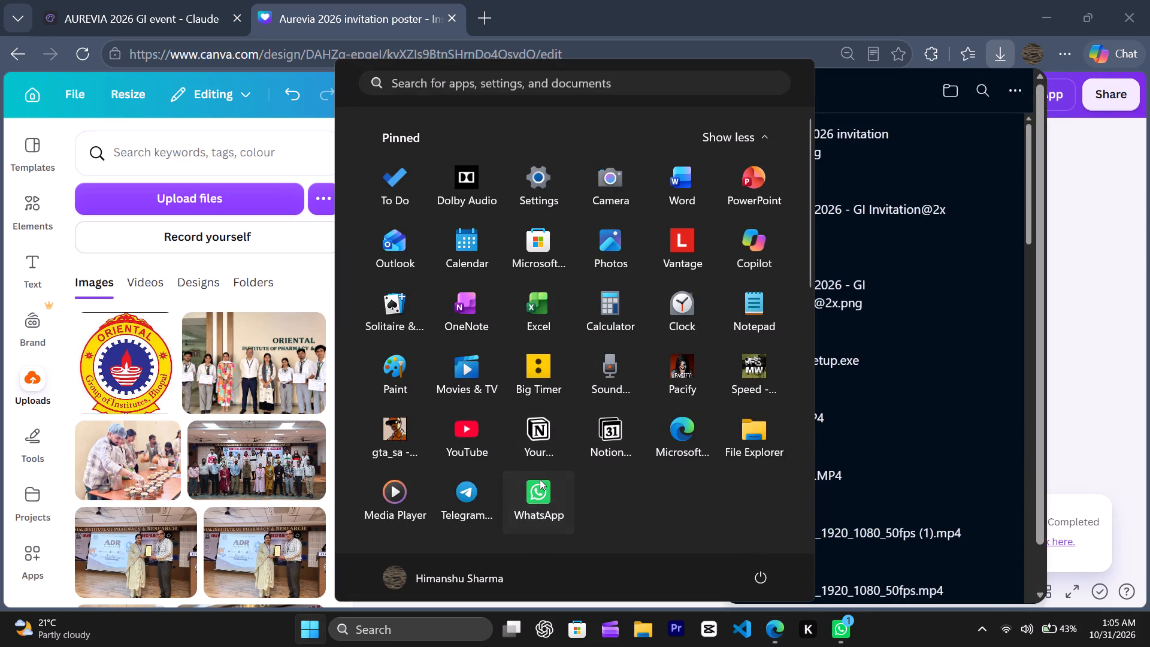
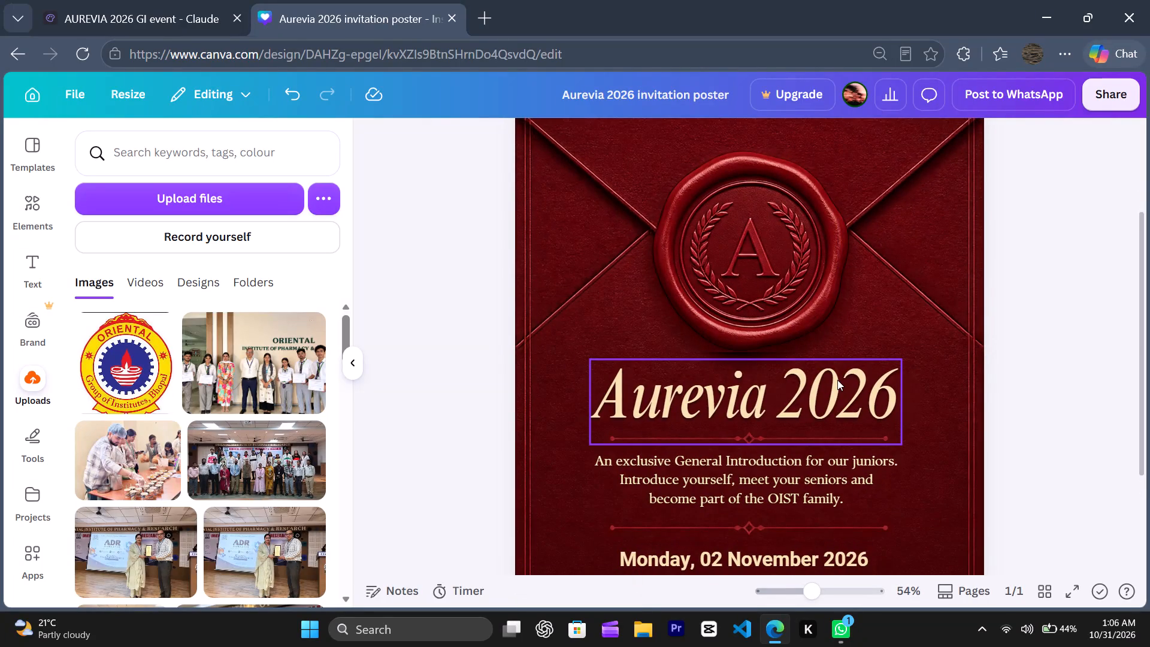
Look through the available fonts for the "Aurevia 2026" title and leave the font selection without applying one.
{"action": "left_click", "coordinate": [837, 380]}
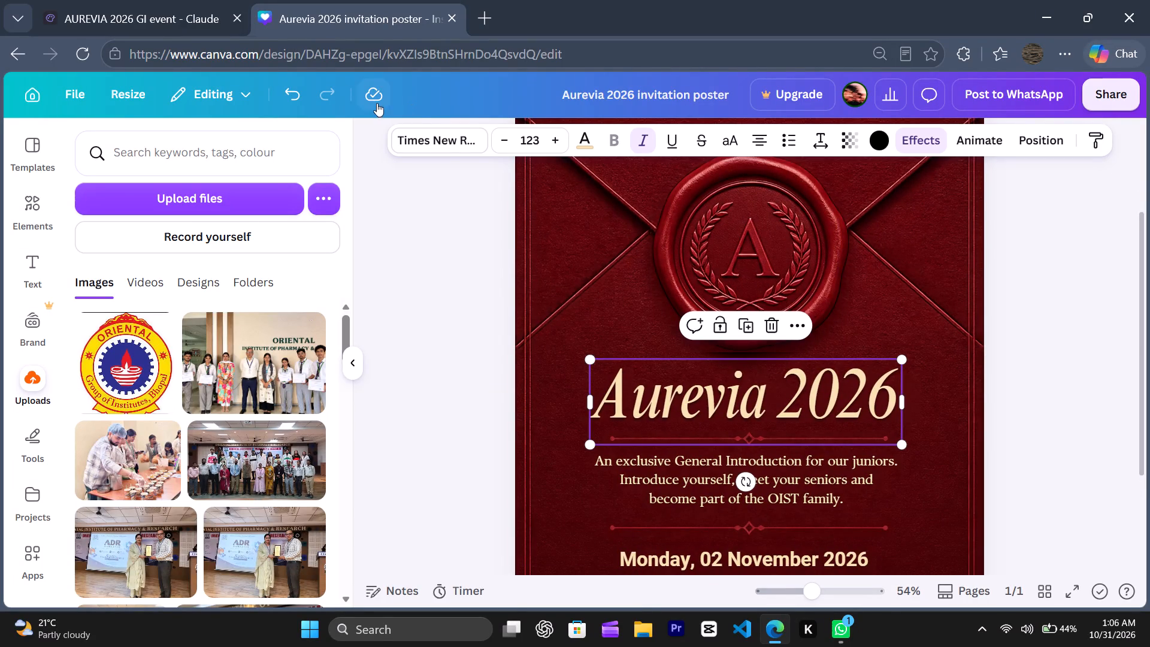
{"action": "left_click", "coordinate": [412, 138]}
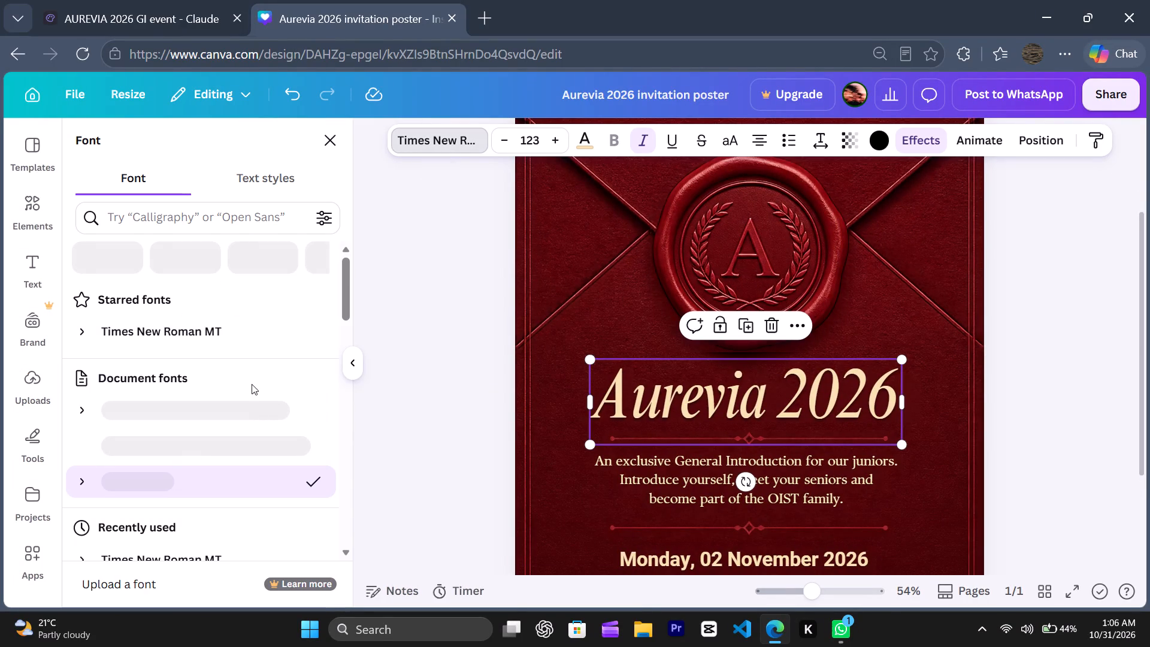
{"action": "scroll", "coordinate": [243, 419], "scroll_direction": "down", "scroll_amount": 3}
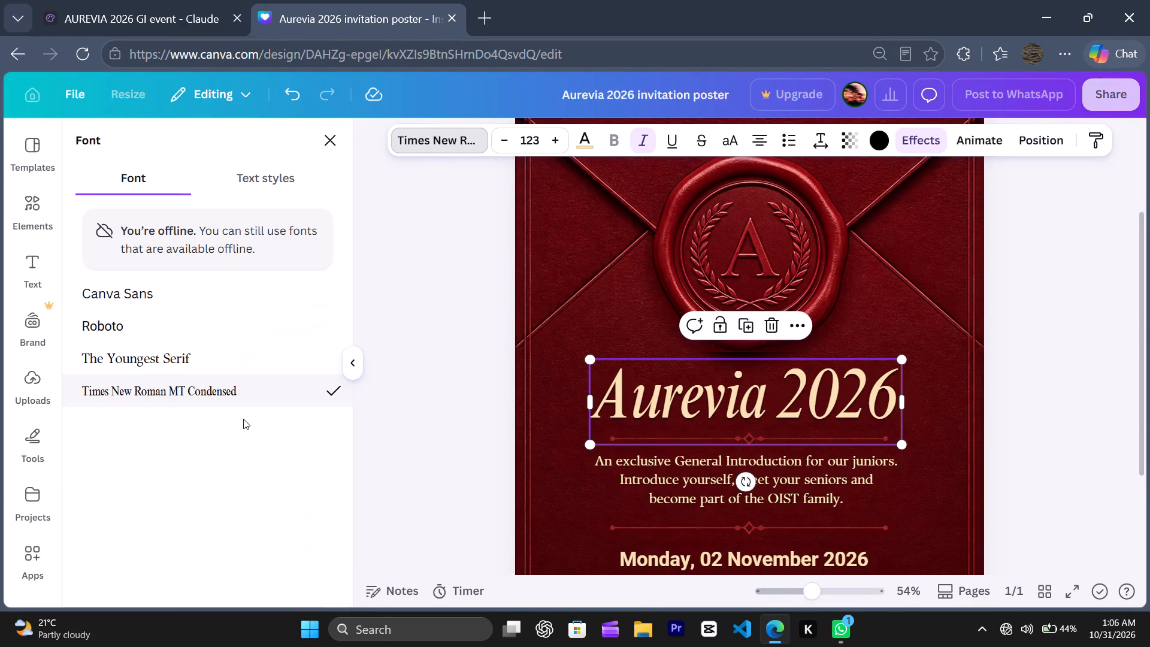
{"action": "scroll", "coordinate": [243, 419], "scroll_direction": "down", "scroll_amount": 1}
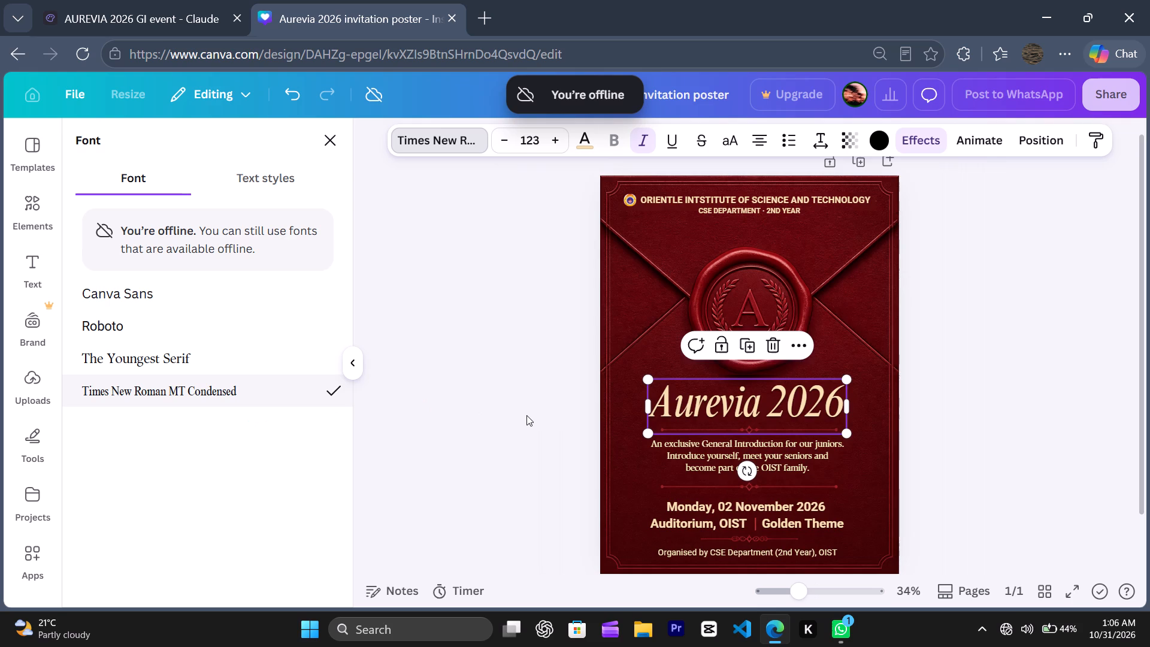
{"action": "scroll", "coordinate": [225, 384], "scroll_direction": "down", "scroll_amount": 1}
{"action": "scroll", "coordinate": [225, 384], "scroll_direction": "up", "scroll_amount": 2}
{"action": "left_click", "coordinate": [335, 141]}
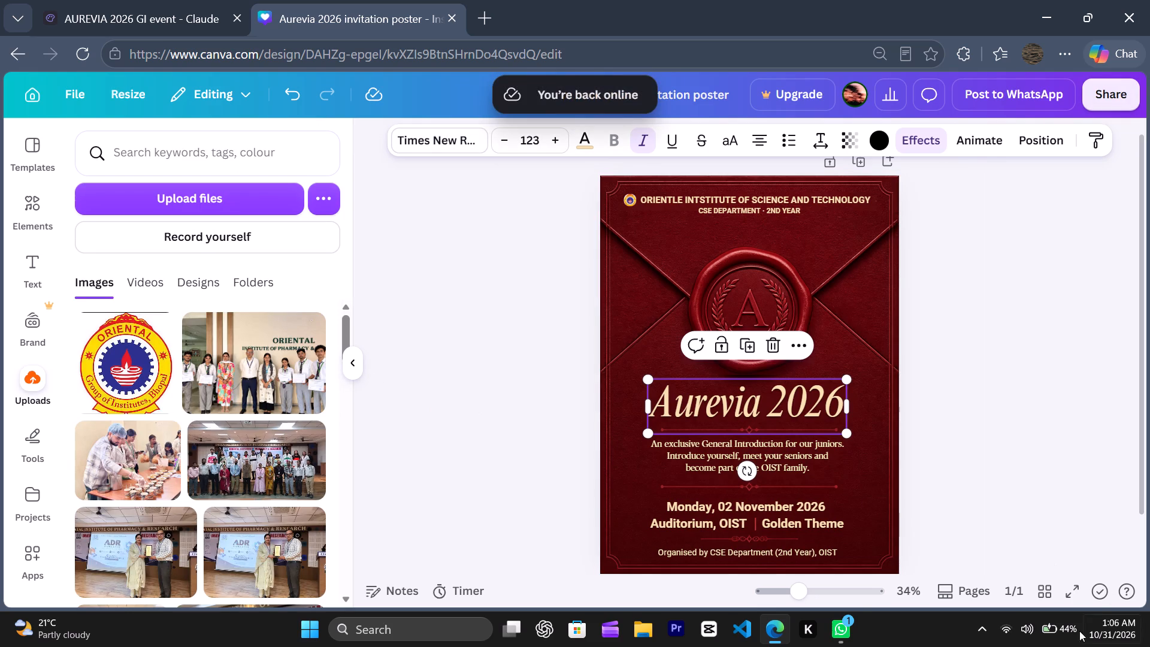
Open the system's list of Wi-Fi networks to check the computer's internet connection.
{"action": "left_click", "coordinate": [1018, 631]}
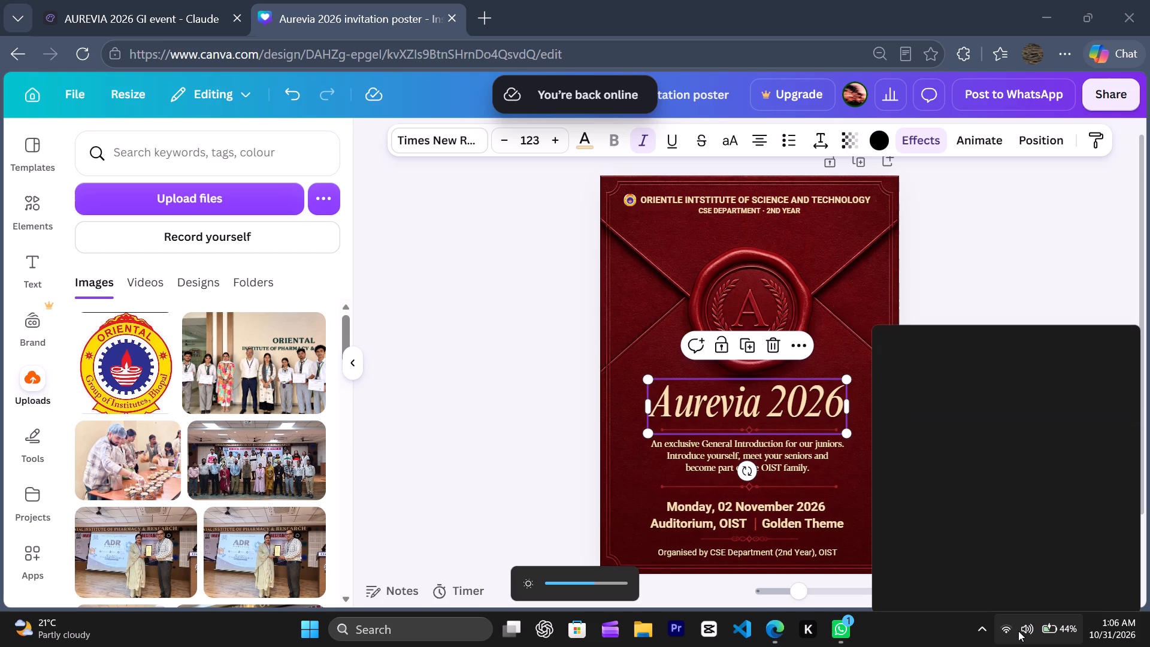
{"action": "left_click", "coordinate": [955, 359]}
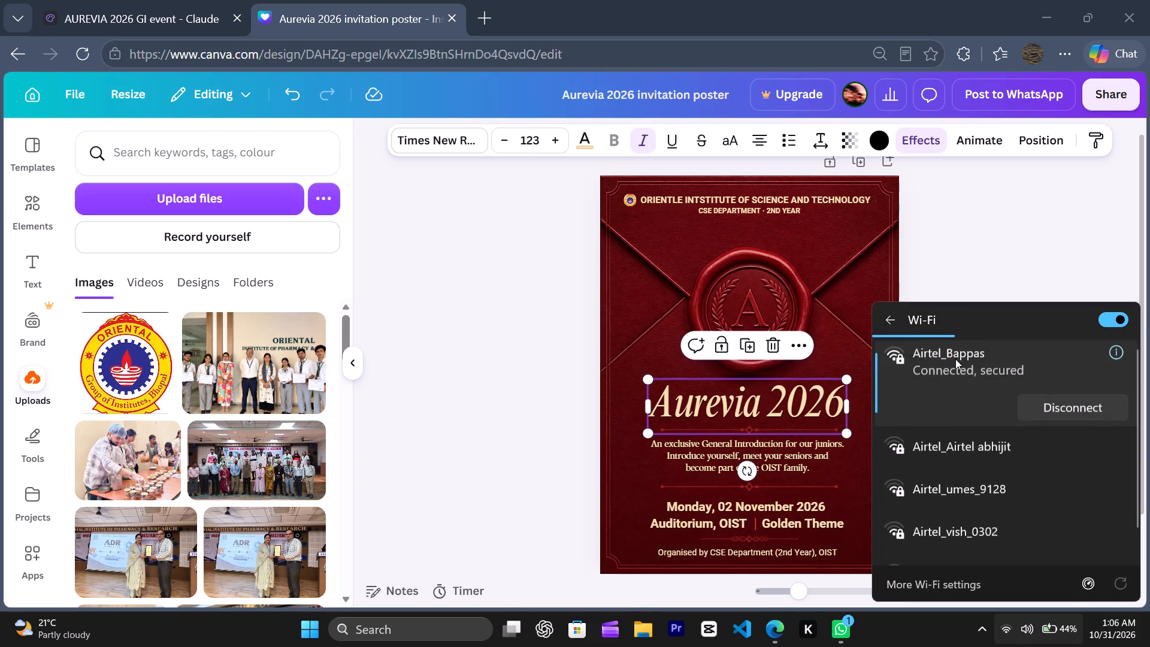
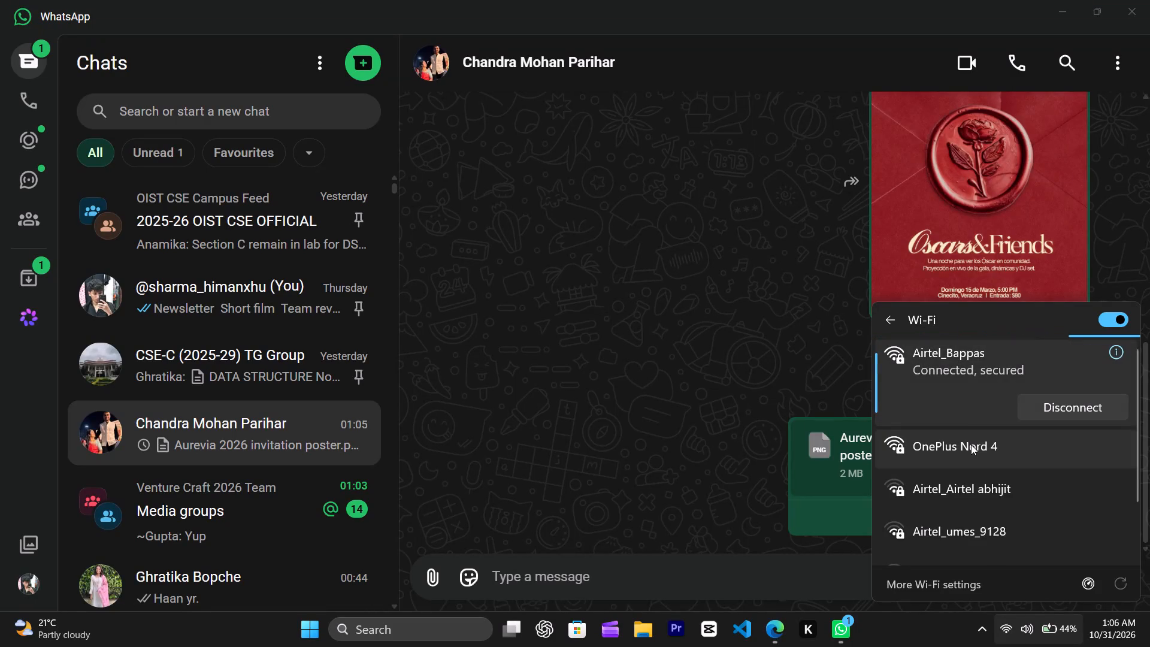
Switch the computer's Wi-Fi connection to the OnePlus Nord 4 network.
{"action": "left_click", "coordinate": [971, 445]}
{"action": "left_click", "coordinate": [1055, 480]}
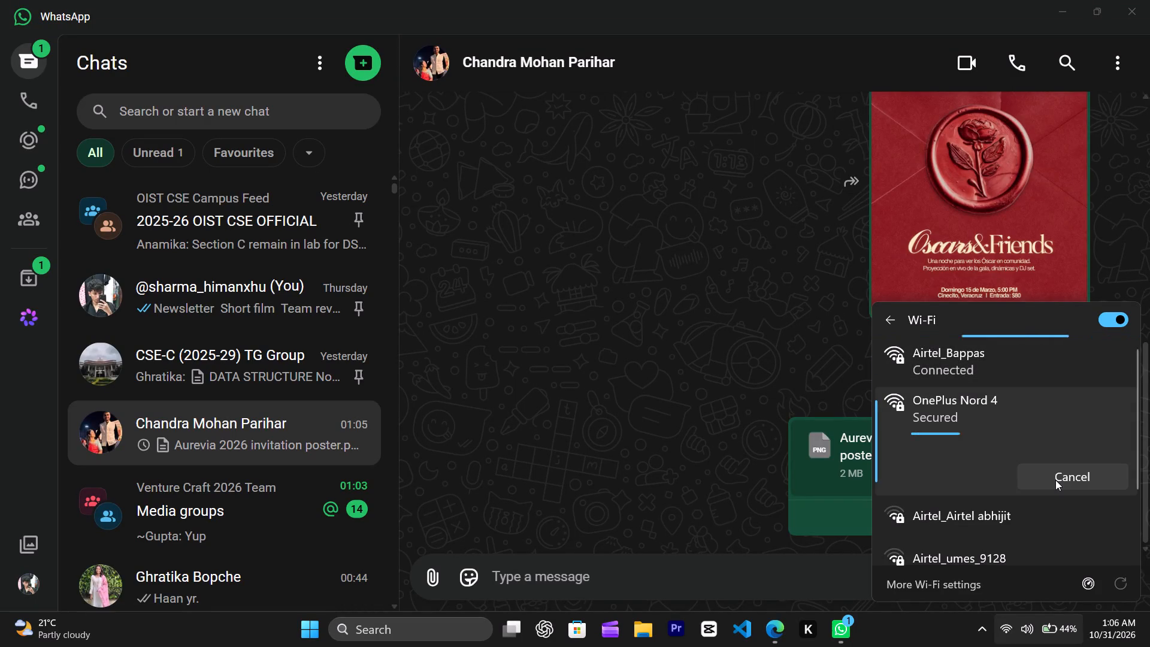
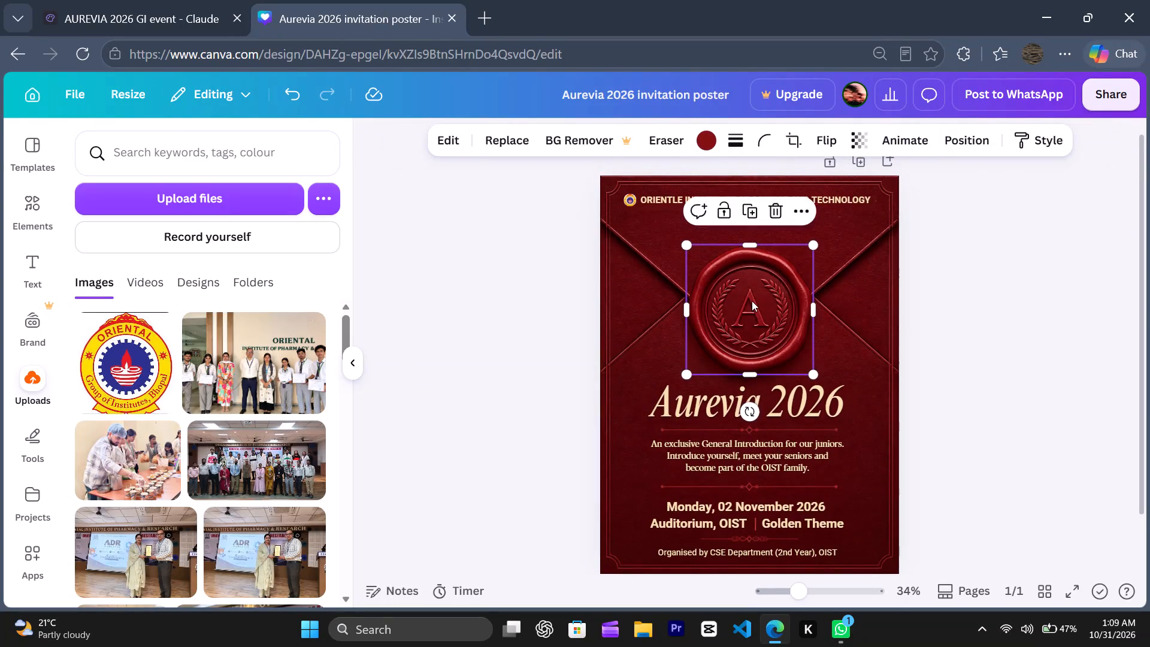
Duplicate the institute logo from the header and move the copy onto the centre of the wax seal.
{"action": "left_click", "coordinate": [631, 197]}
{"action": "left_click", "coordinate": [638, 242]}
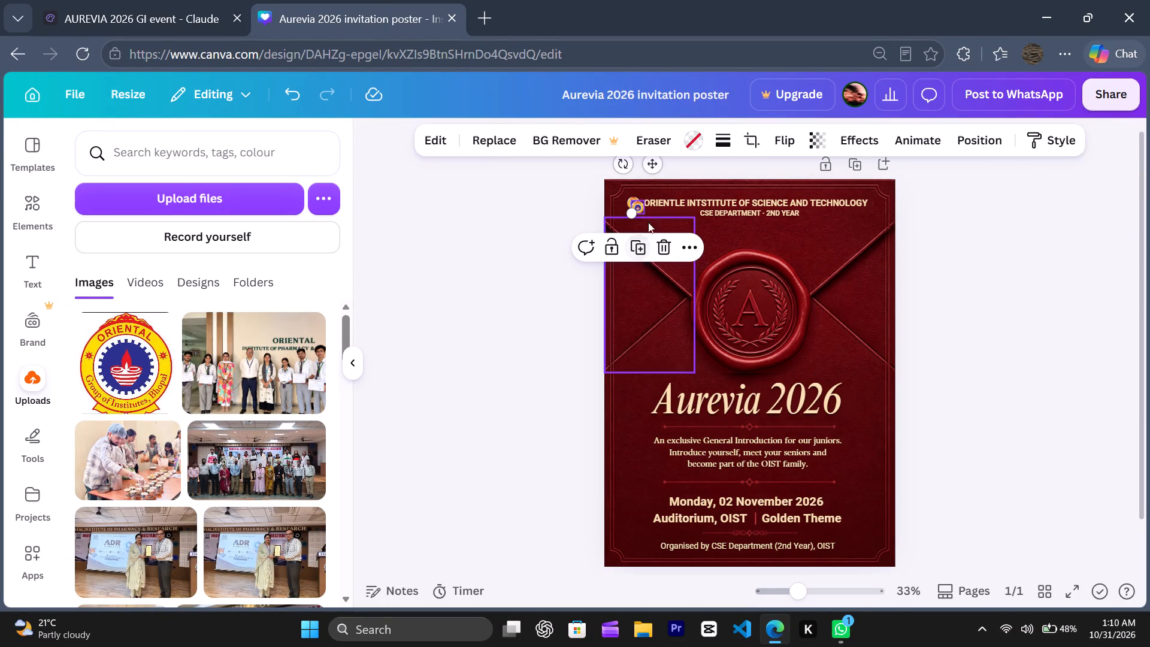
{"action": "left_click_drag", "start_coordinate": [653, 165], "coordinate": [753, 283]}
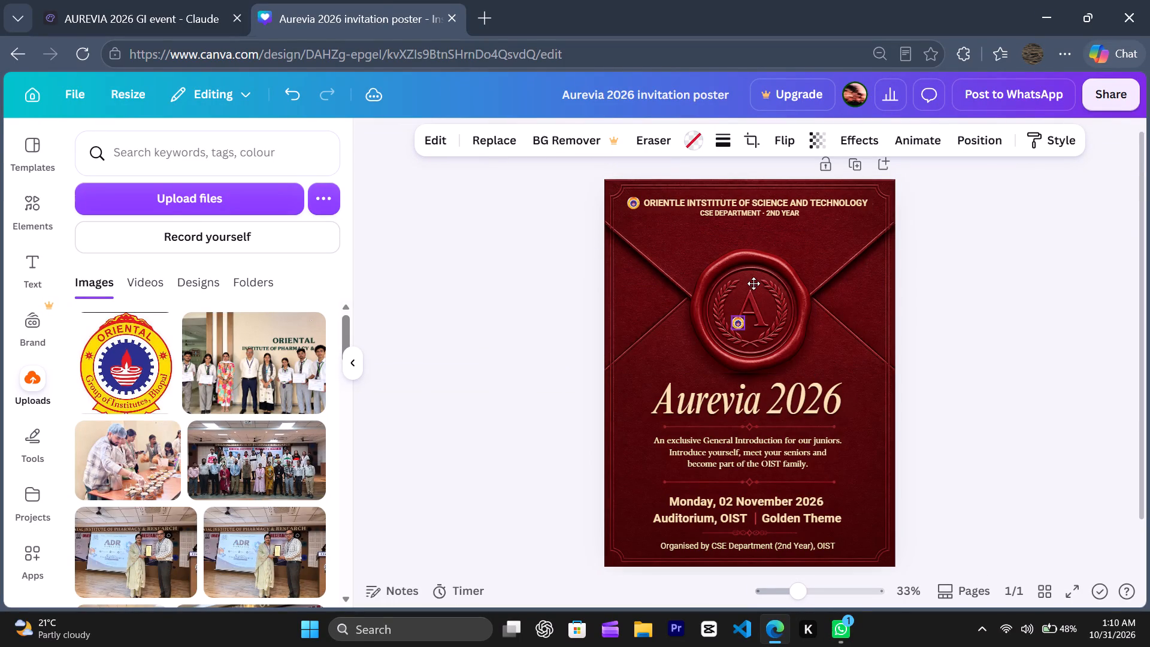
{"action": "left_click_drag", "start_coordinate": [753, 283], "coordinate": [766, 271]}
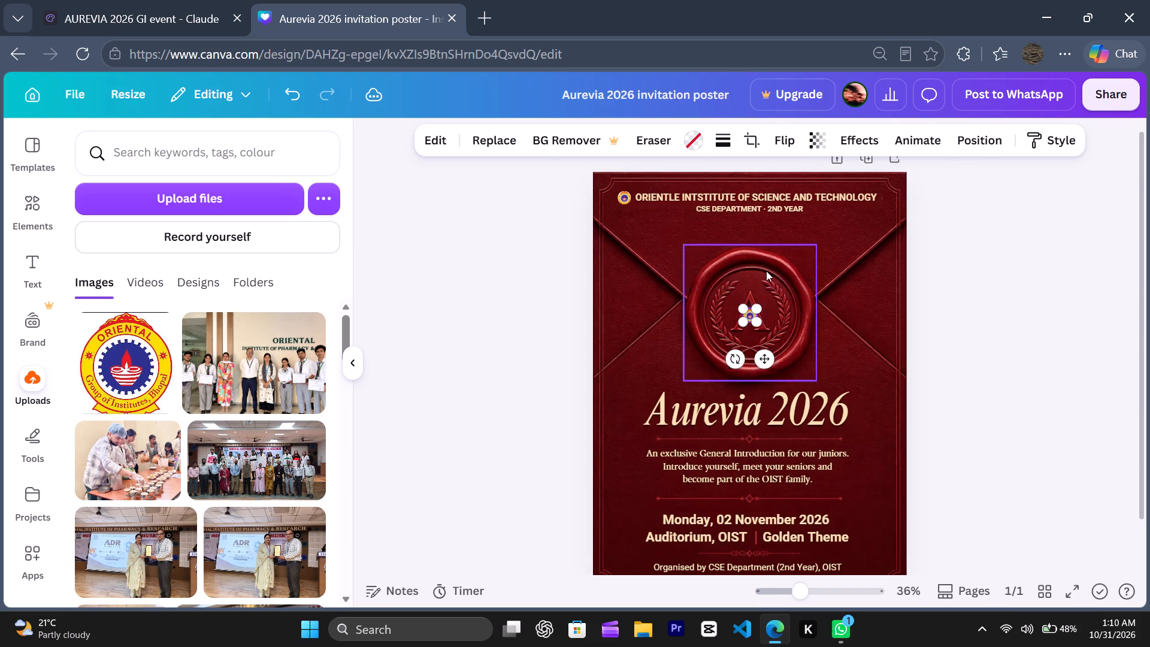
Select the institute name line in the poster header.
{"action": "scroll", "coordinate": [762, 223], "scroll_direction": "up", "scroll_amount": 1}
{"action": "left_click", "coordinate": [755, 237]}
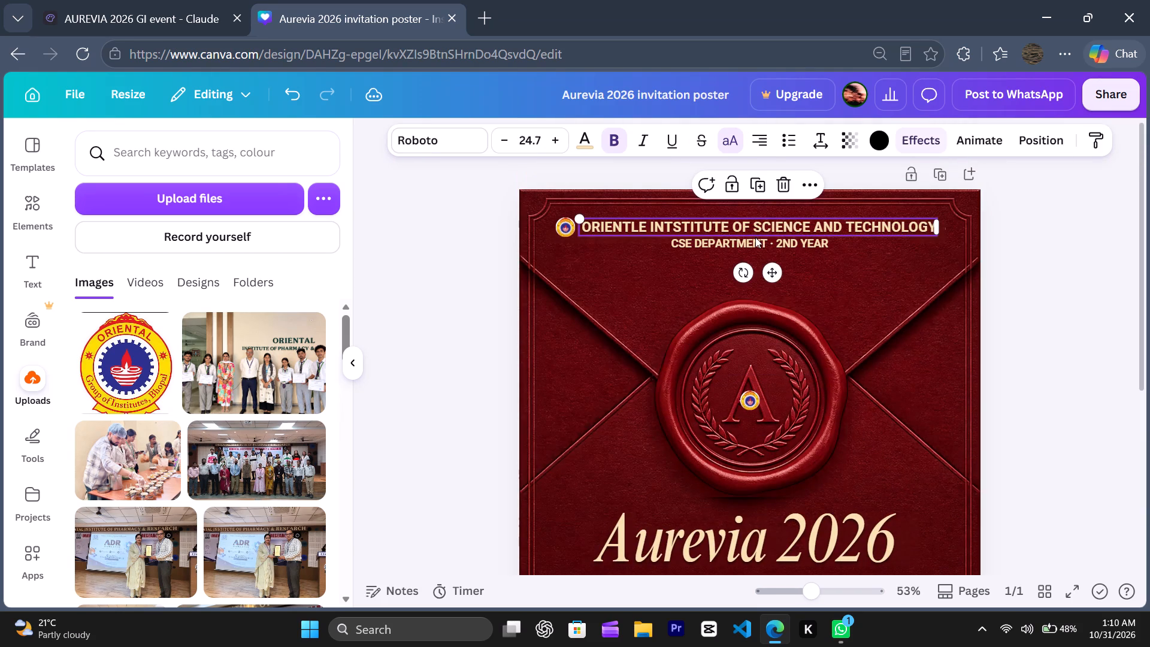
Replace the department line's text with "Department of comupter science & engineering" and widen its box so it fits on one line.
{"action": "triple_click", "coordinate": [754, 245]}
{"action": "left_click", "coordinate": [754, 245]}
{"action": "type", "text": "De"}
{"action": "type", "text": "par"}
{"action": "key", "text": "t"}
{"action": "type", "text": "ment of comupter science & engine"}
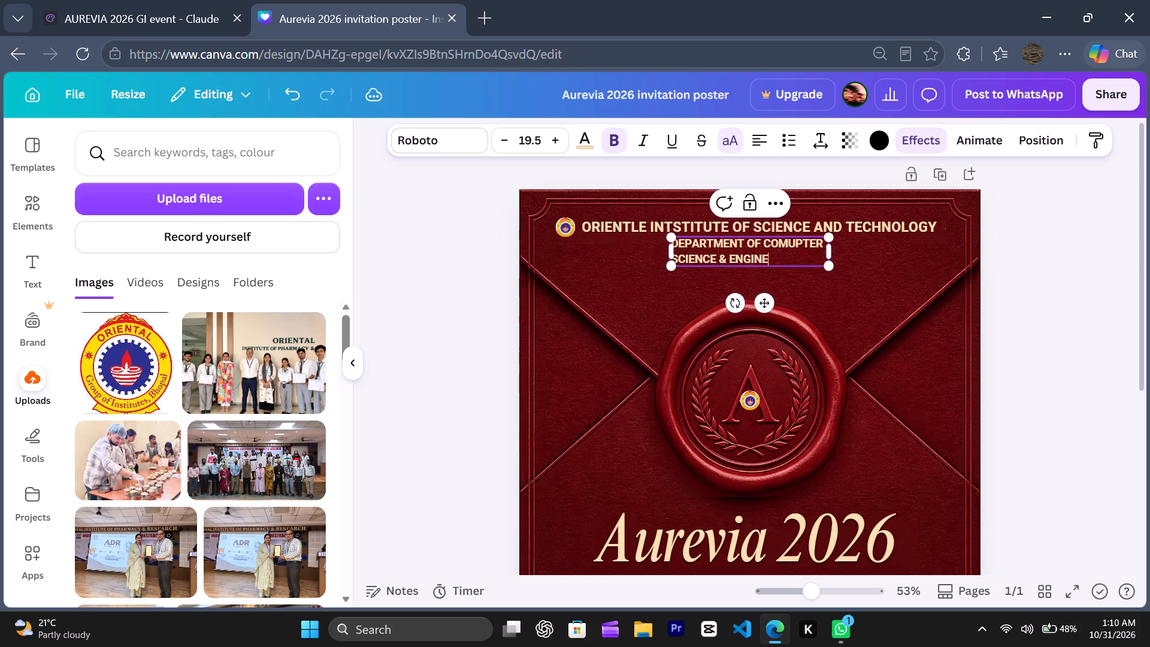
{"action": "type", "text": "ering"}
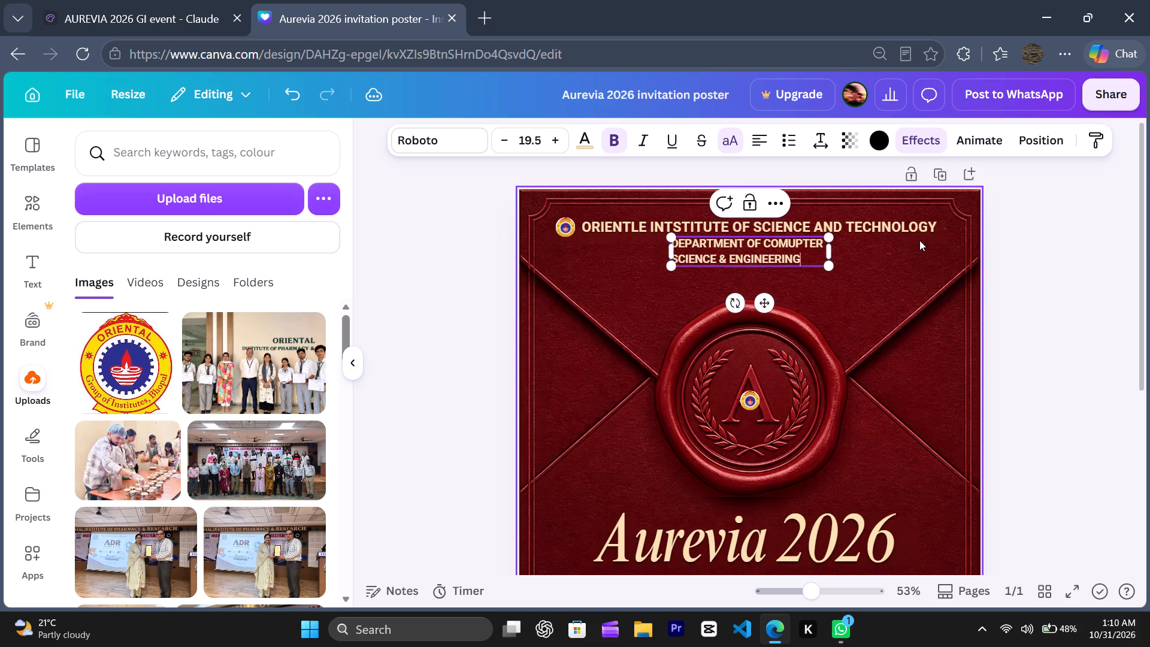
{"action": "left_click_drag", "start_coordinate": [830, 249], "coordinate": [936, 245]}
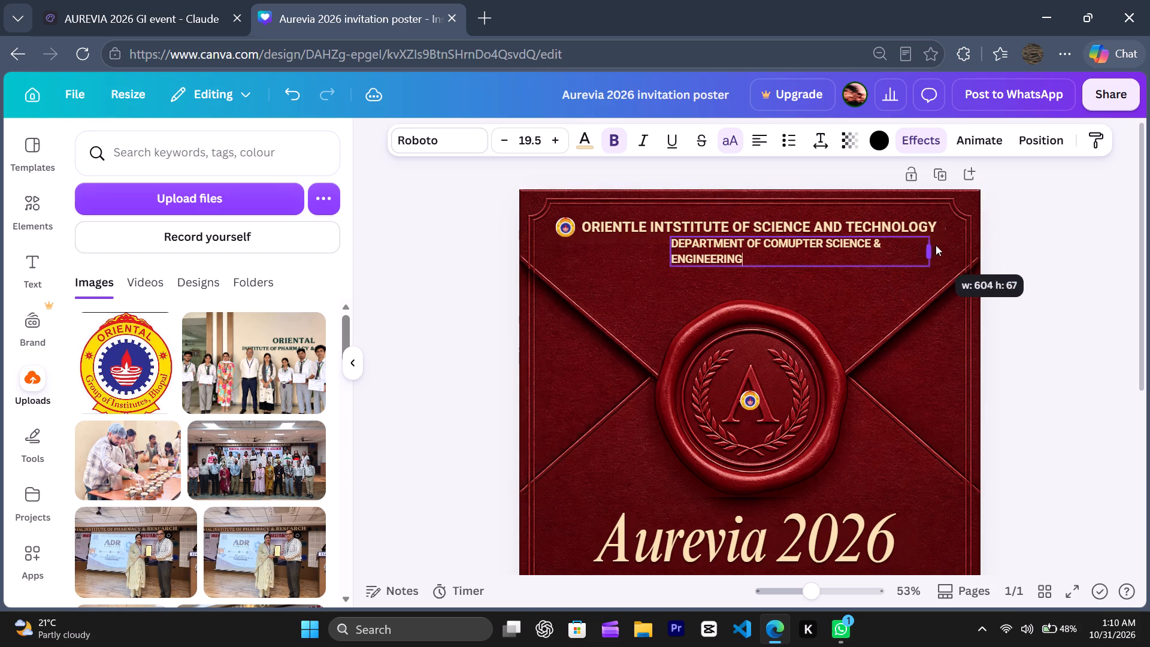
{"action": "left_click_drag", "start_coordinate": [936, 245], "coordinate": [969, 237]}
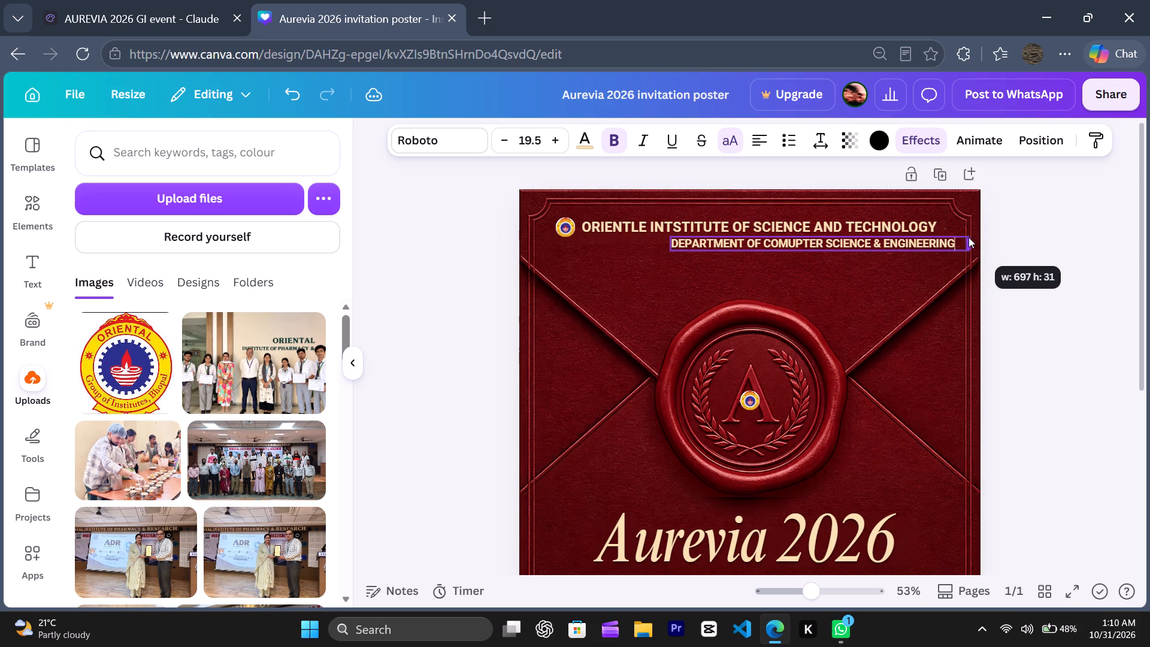
{"action": "left_click_drag", "start_coordinate": [969, 237], "coordinate": [964, 238]}
Reduce the department line's font size to 16.5, narrow its box to the text and centre it just beneath the institute name.
{"action": "left_click_drag", "start_coordinate": [831, 285], "coordinate": [777, 286]}
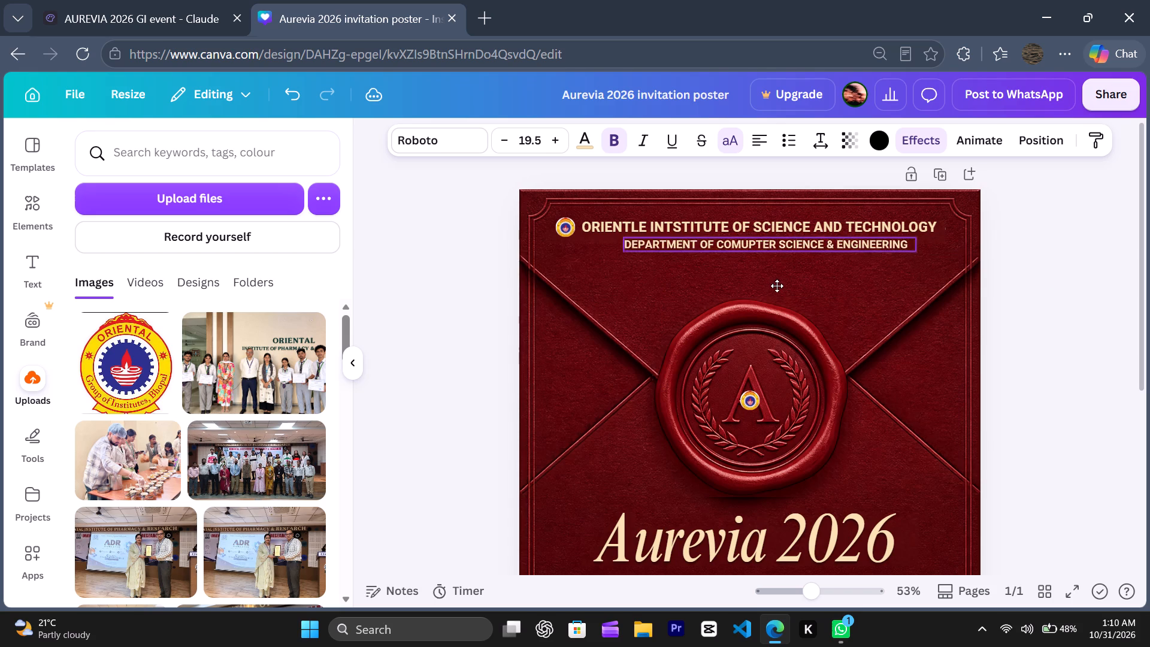
{"action": "left_click_drag", "start_coordinate": [777, 286], "coordinate": [756, 284]}
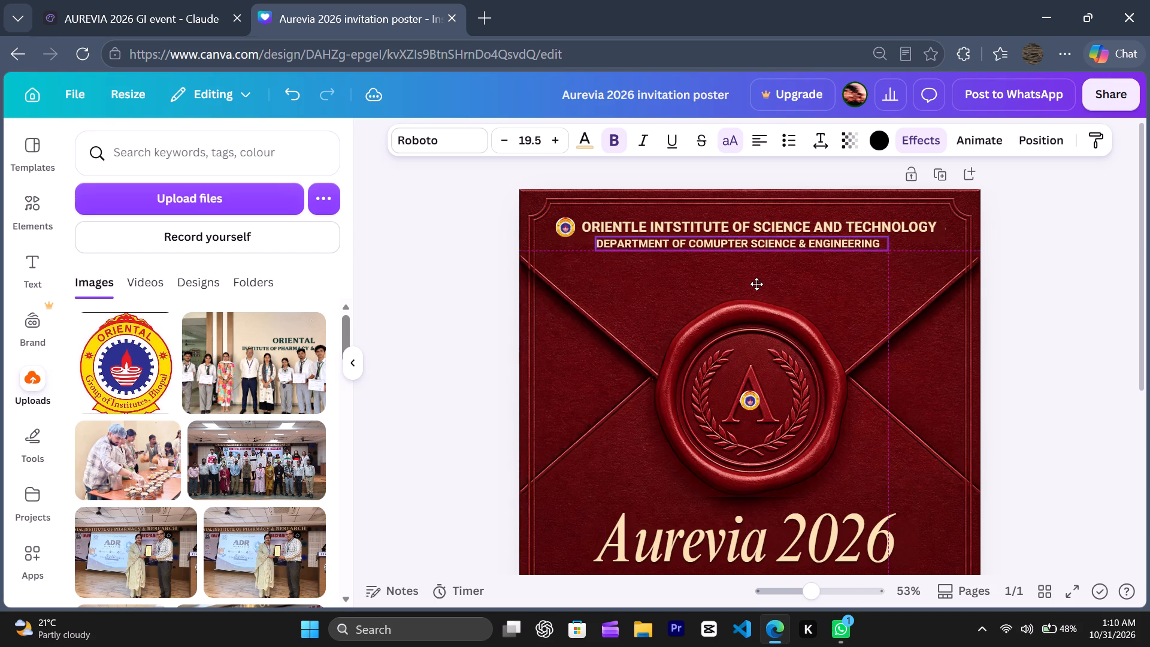
{"action": "left_click_drag", "start_coordinate": [756, 284], "coordinate": [762, 283]}
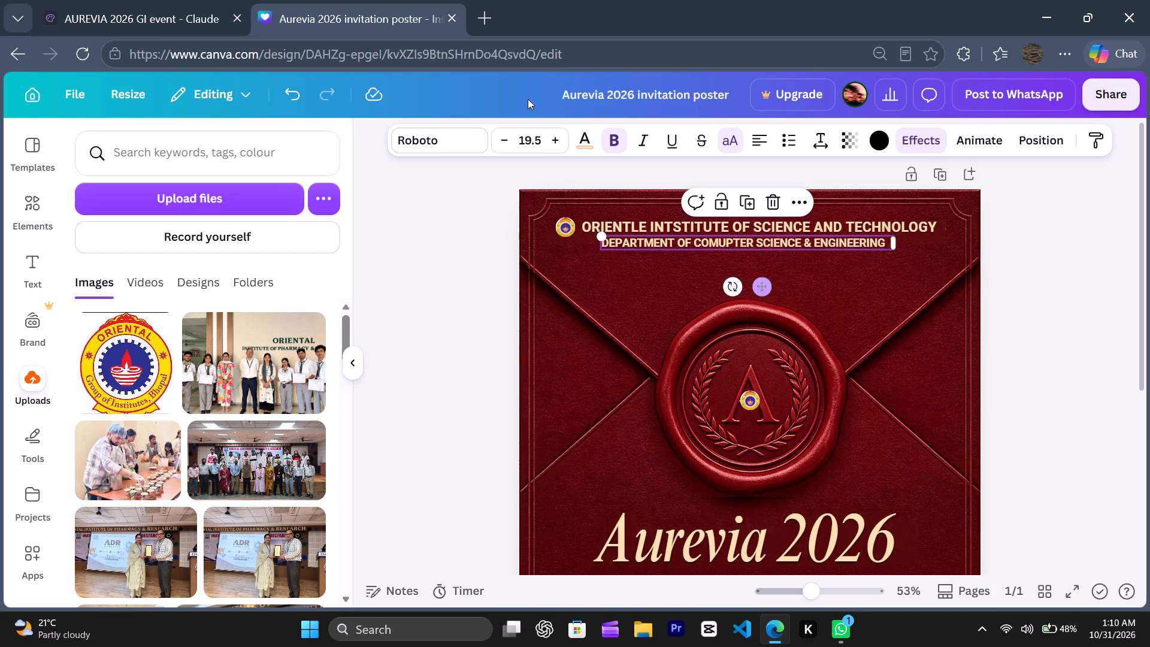
{"action": "triple_click", "coordinate": [515, 146]}
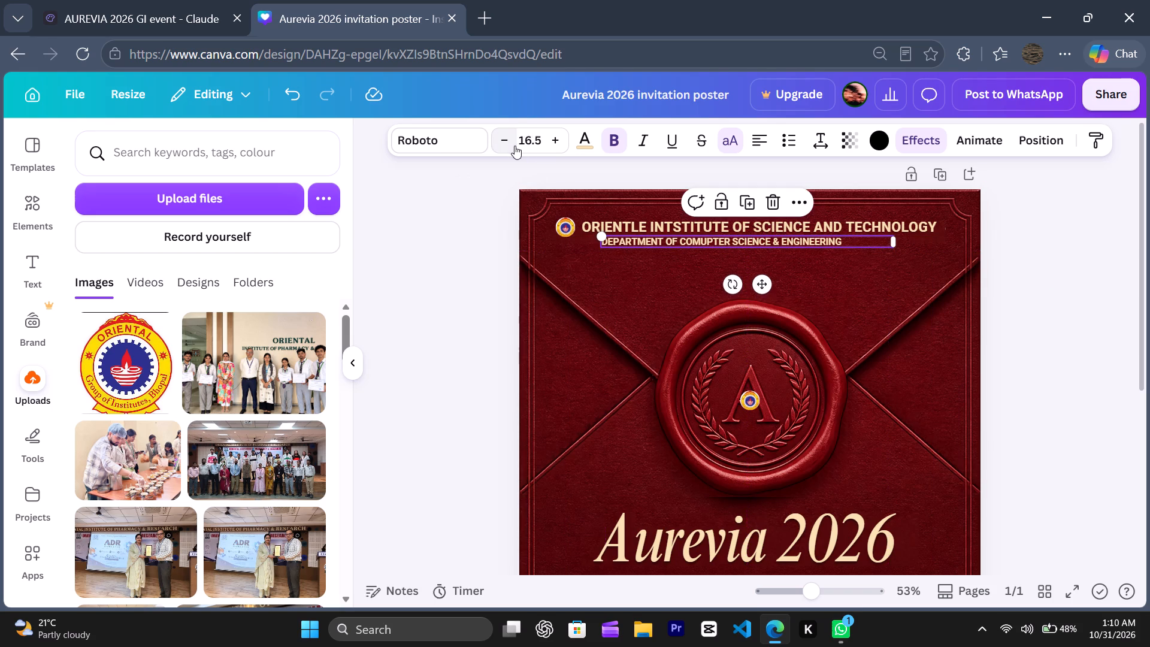
{"action": "left_click_drag", "start_coordinate": [895, 243], "coordinate": [858, 249]}
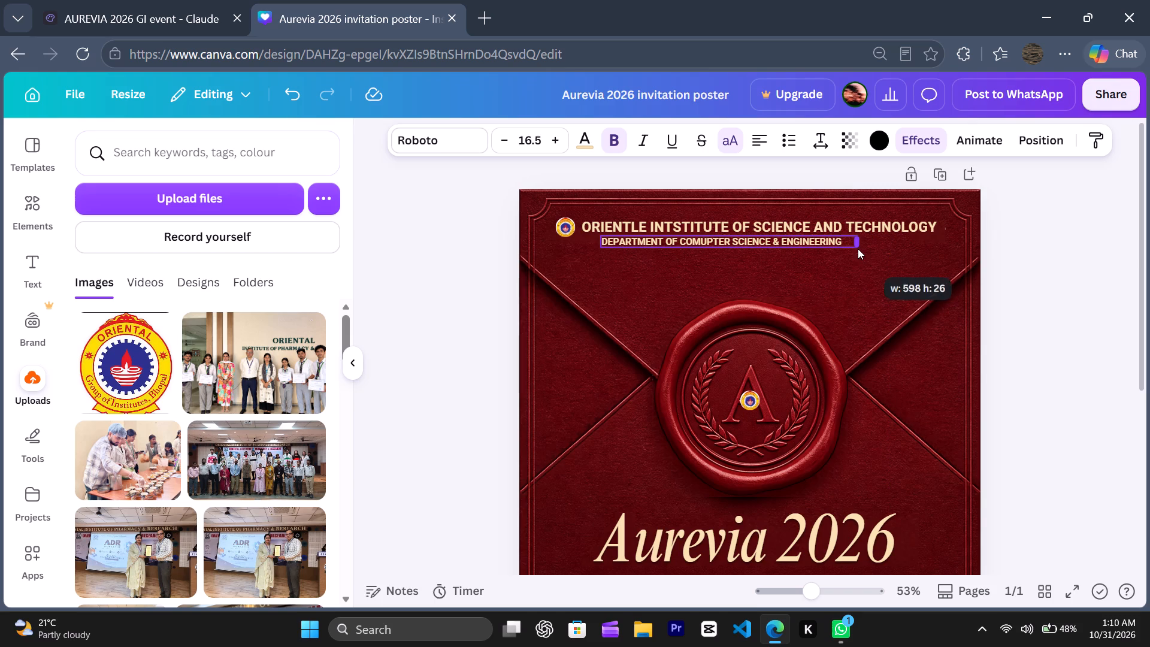
{"action": "left_click_drag", "start_coordinate": [858, 249], "coordinate": [849, 250]}
{"action": "left_click_drag", "start_coordinate": [734, 286], "coordinate": [736, 285]}
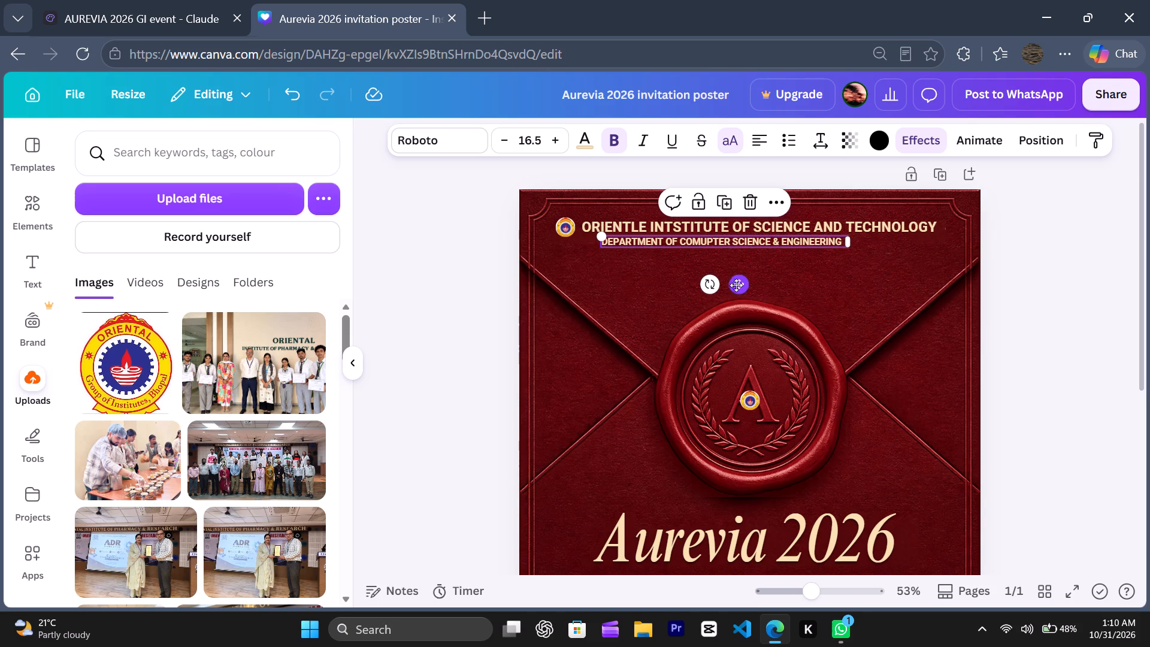
{"action": "left_click_drag", "start_coordinate": [736, 285], "coordinate": [758, 285]}
{"action": "left_click", "coordinate": [1012, 264]}
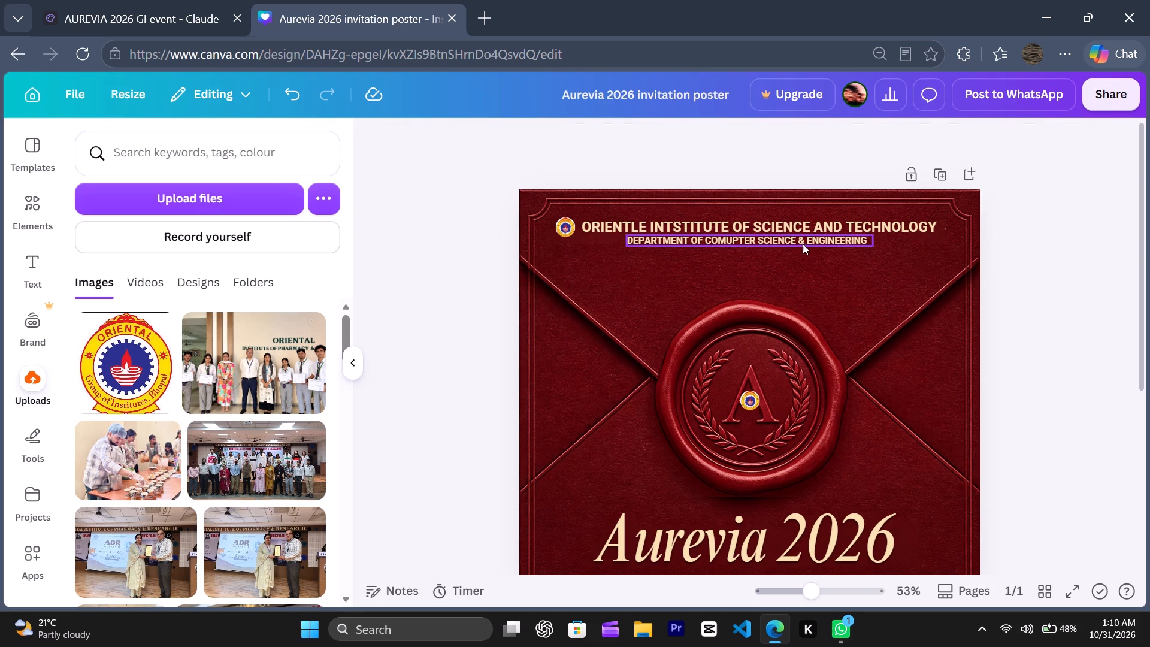
{"action": "left_click", "coordinate": [796, 241]}
{"action": "left_click", "coordinate": [764, 282]}
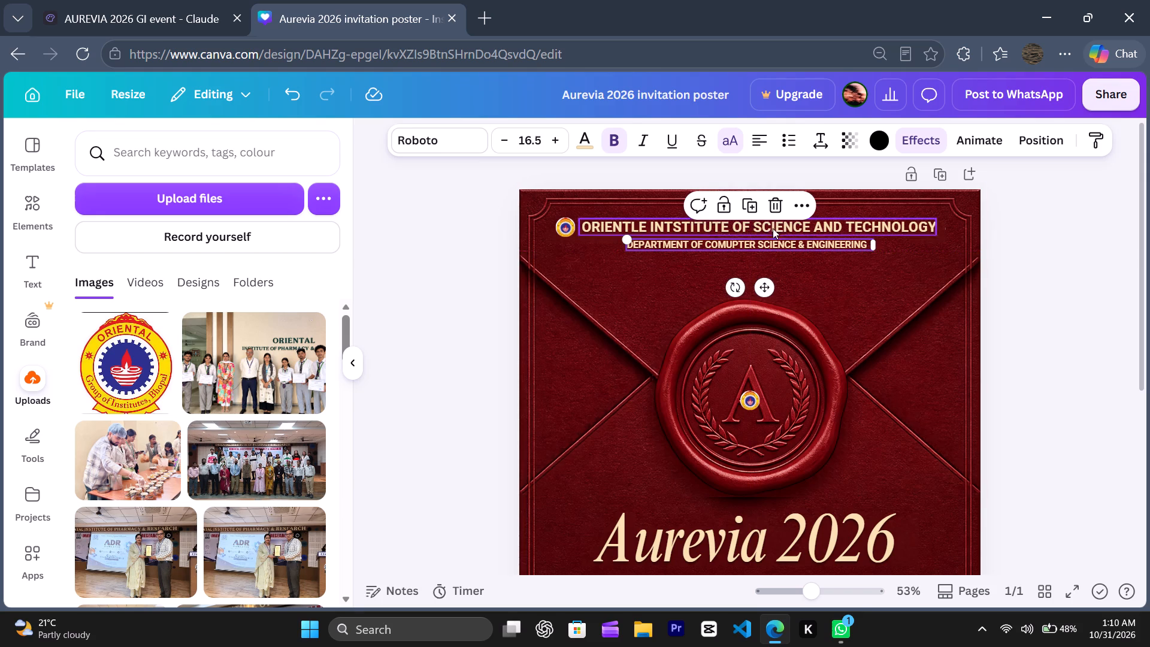
Duplicate the department line, change the copy to "2nd Year", fit its box to the text and centre it below the original.
{"action": "left_click", "coordinate": [756, 208]}
{"action": "double_click", "coordinate": [751, 250]}
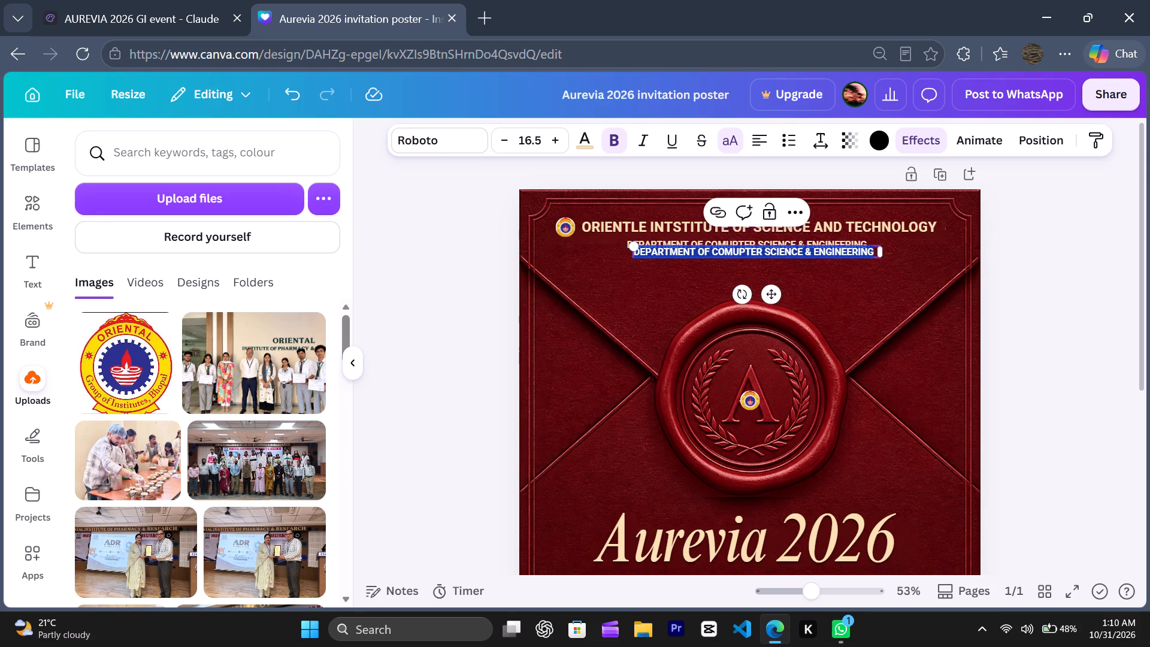
{"action": "type", "text": "2nd Y"}
{"action": "type", "text": "ear"}
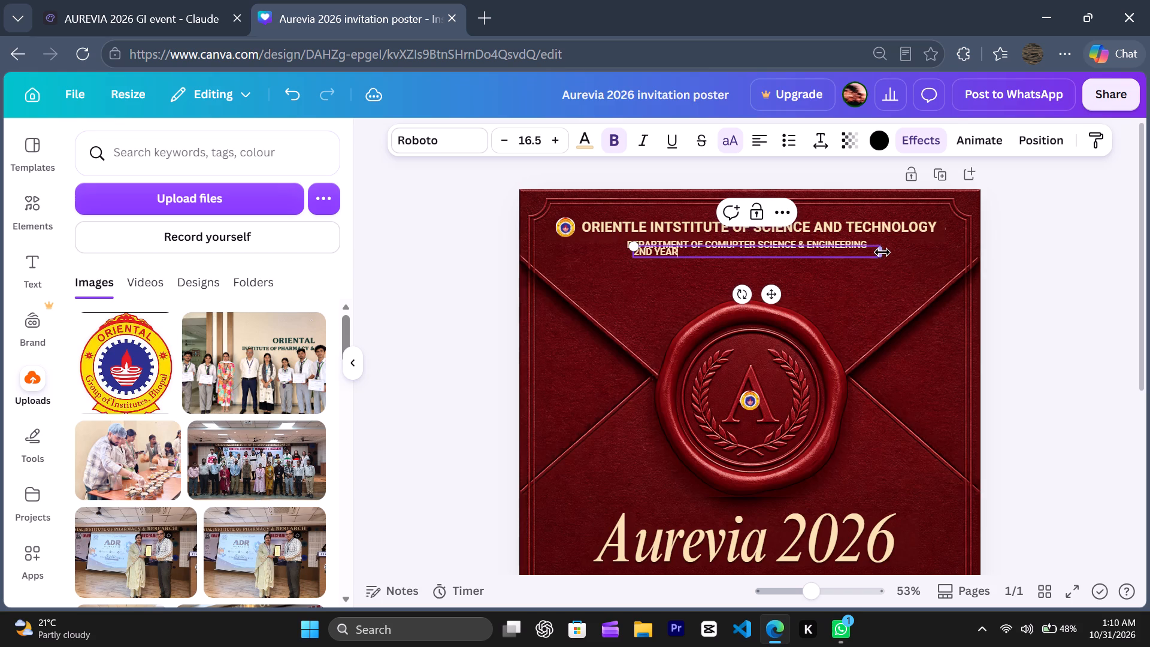
{"action": "left_click_drag", "start_coordinate": [879, 250], "coordinate": [677, 256]}
{"action": "left_click_drag", "start_coordinate": [670, 292], "coordinate": [761, 298]}
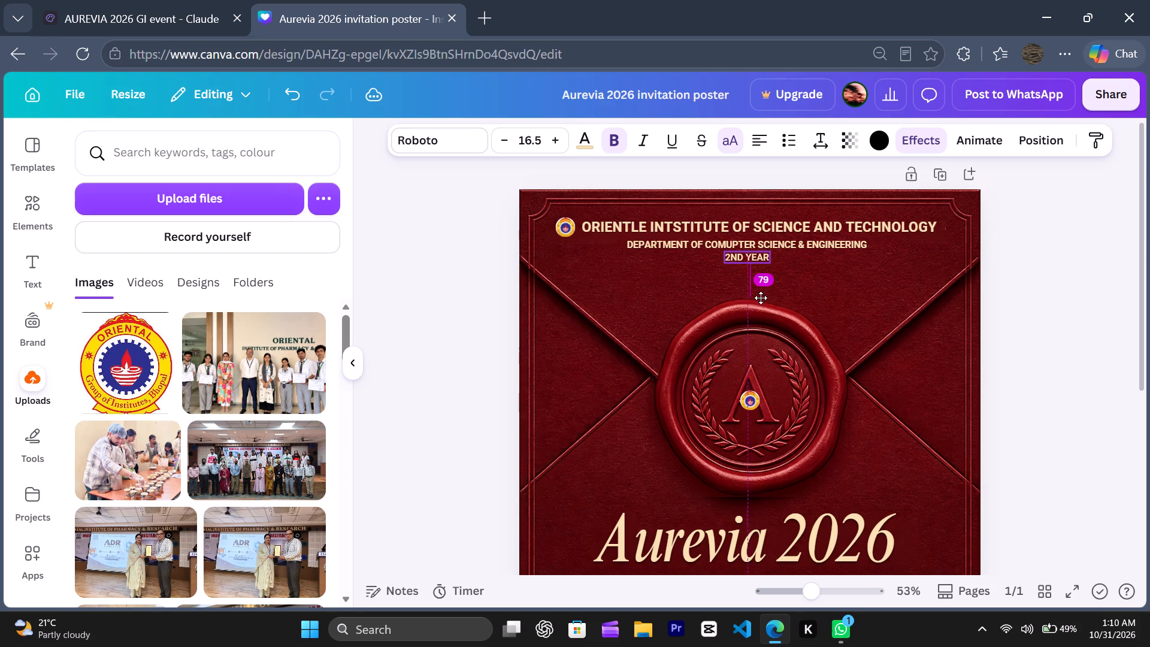
{"action": "left_click_drag", "start_coordinate": [761, 298], "coordinate": [754, 298]}
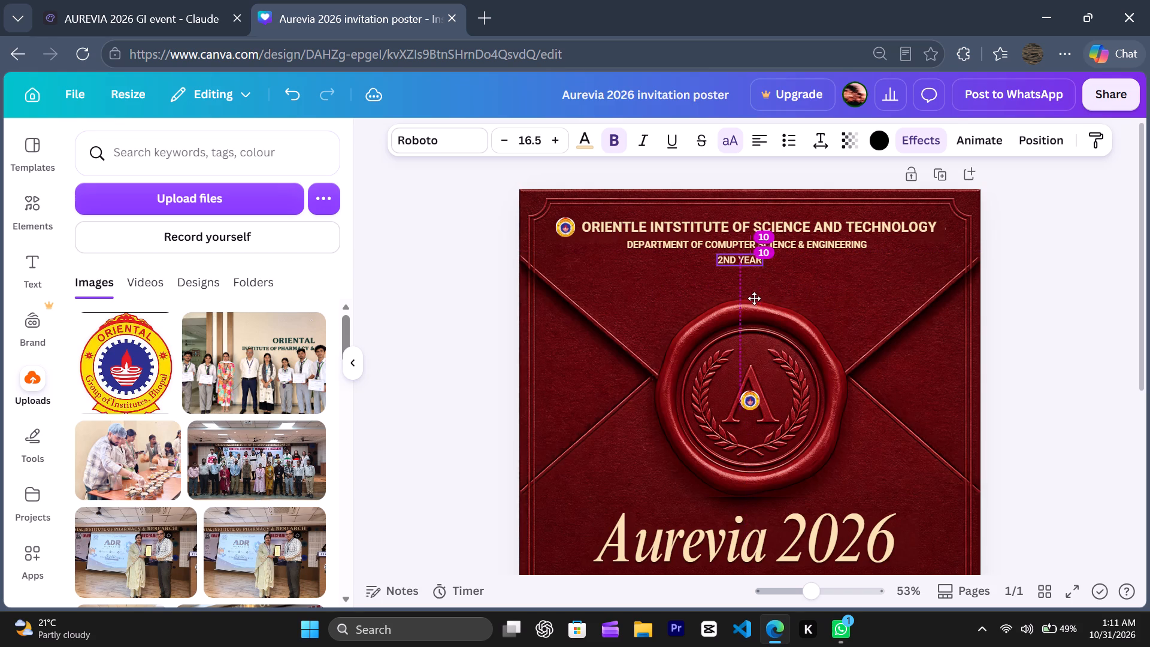
{"action": "left_click_drag", "start_coordinate": [754, 298], "coordinate": [765, 300]}
{"action": "left_click", "coordinate": [1036, 258]}
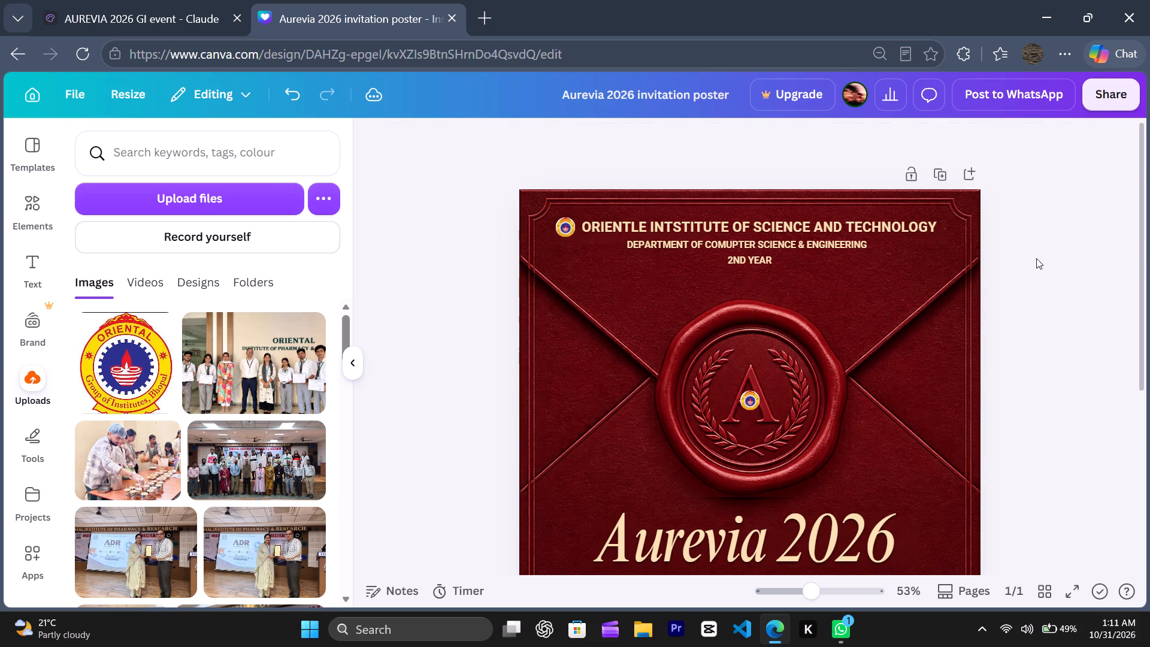
Enlarge the small college logo on the wax seal to cover the embossed A and laurel, keeping it centred on the seal.
{"action": "scroll", "coordinate": [1036, 258], "scroll_direction": "down", "scroll_amount": 1}
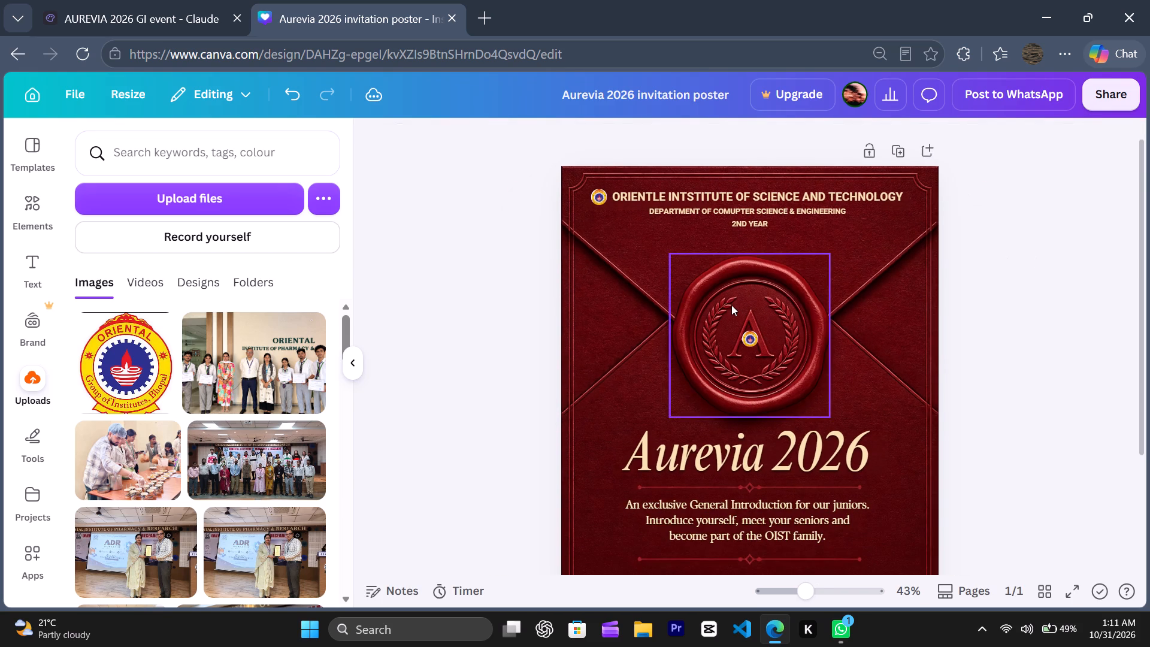
{"action": "scroll", "coordinate": [731, 305], "scroll_direction": "down", "scroll_amount": 1}
{"action": "left_click", "coordinate": [754, 302]}
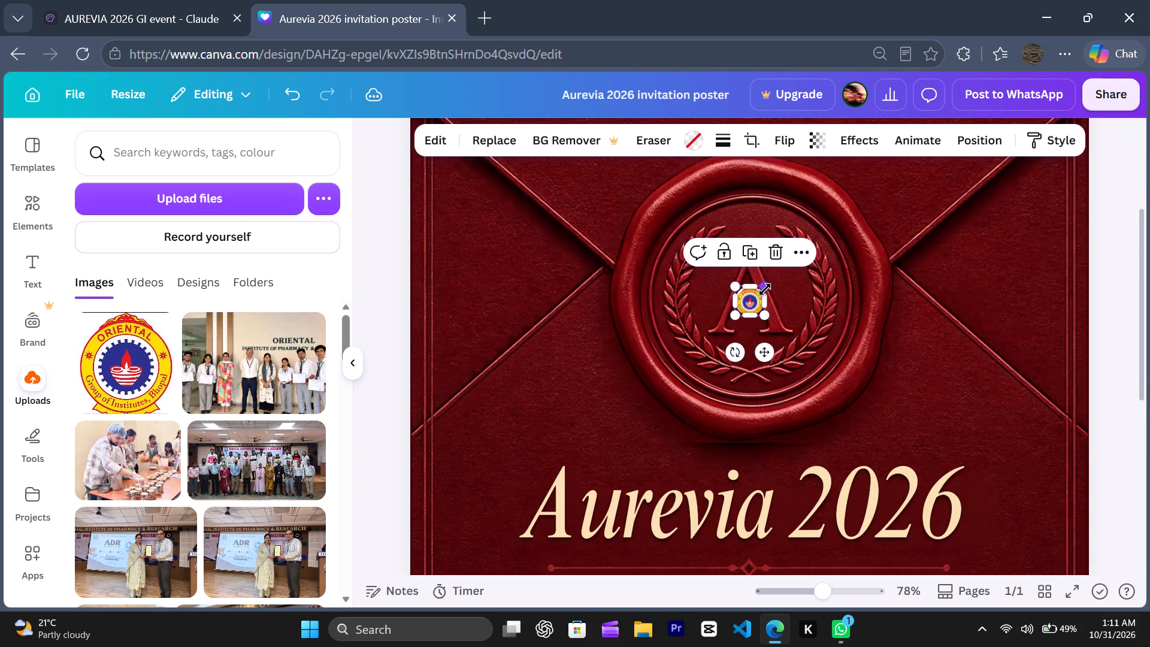
{"action": "left_click_drag", "start_coordinate": [765, 288], "coordinate": [852, 202]}
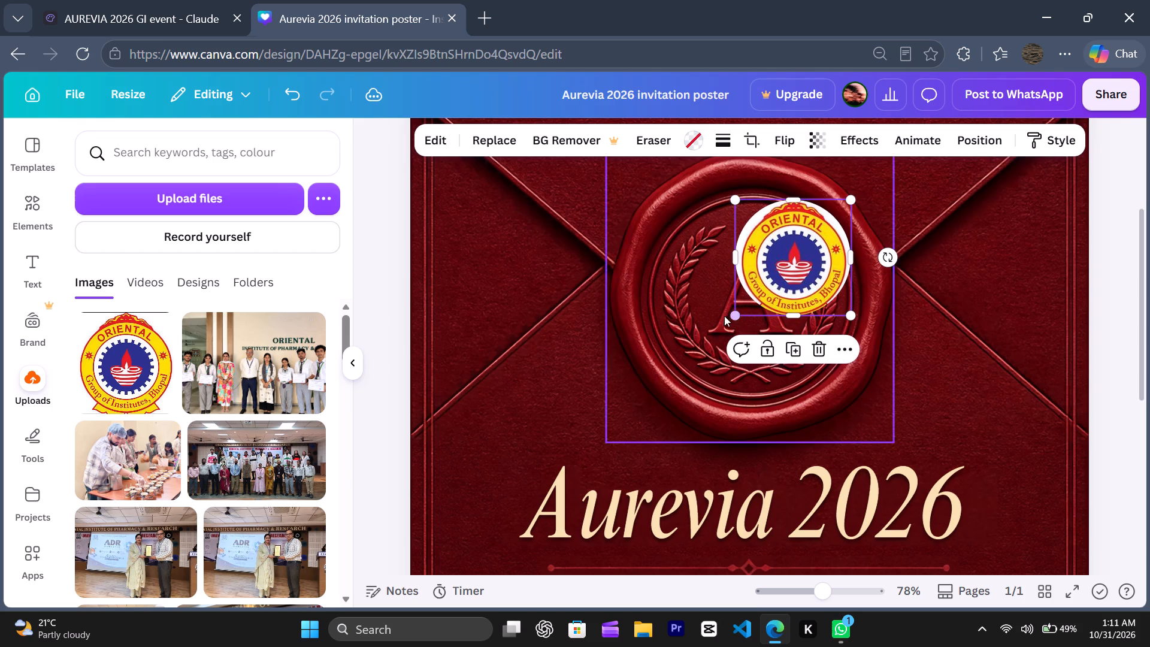
{"action": "left_click_drag", "start_coordinate": [741, 316], "coordinate": [643, 400]}
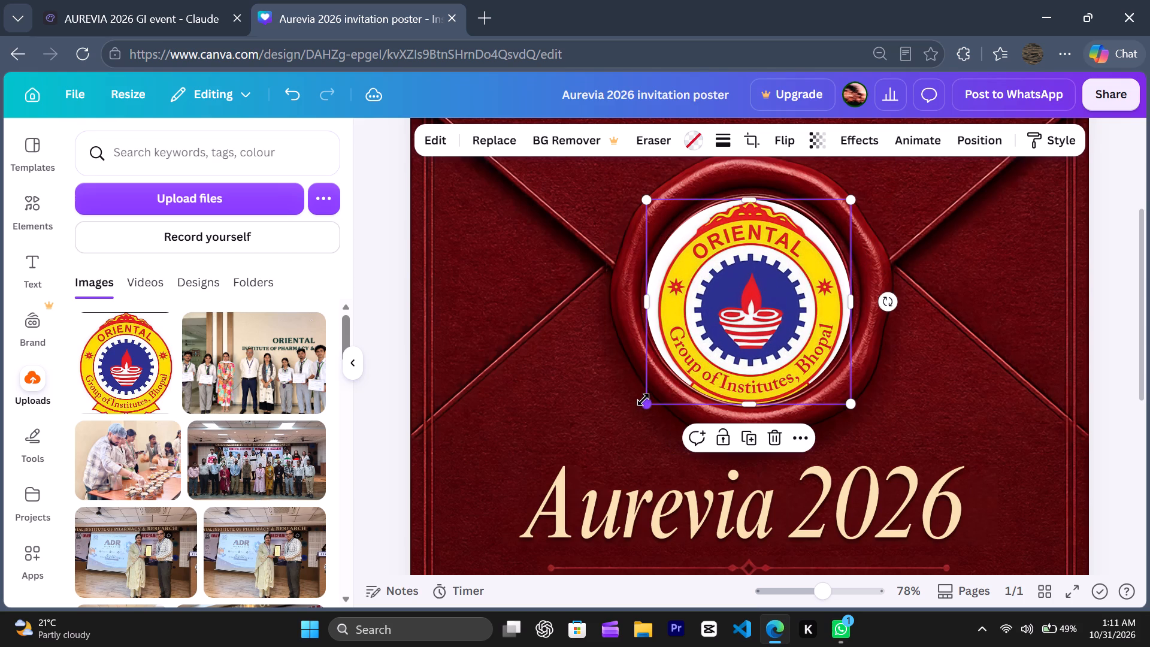
{"action": "left_click_drag", "start_coordinate": [751, 314], "coordinate": [753, 309]}
{"action": "left_click", "coordinate": [916, 326]}
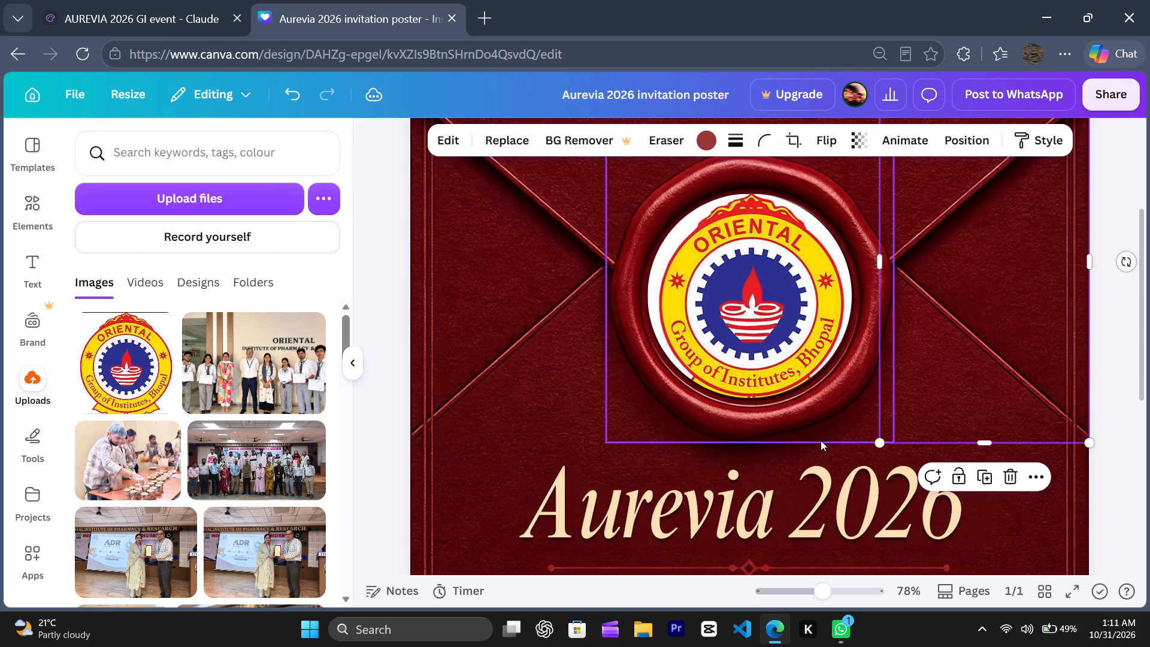
{"action": "left_click", "coordinate": [557, 427]}
Enlarge the seal logo slightly further from opposite corners so that it fills the wax seal's inner circle.
{"action": "left_click", "coordinate": [736, 343]}
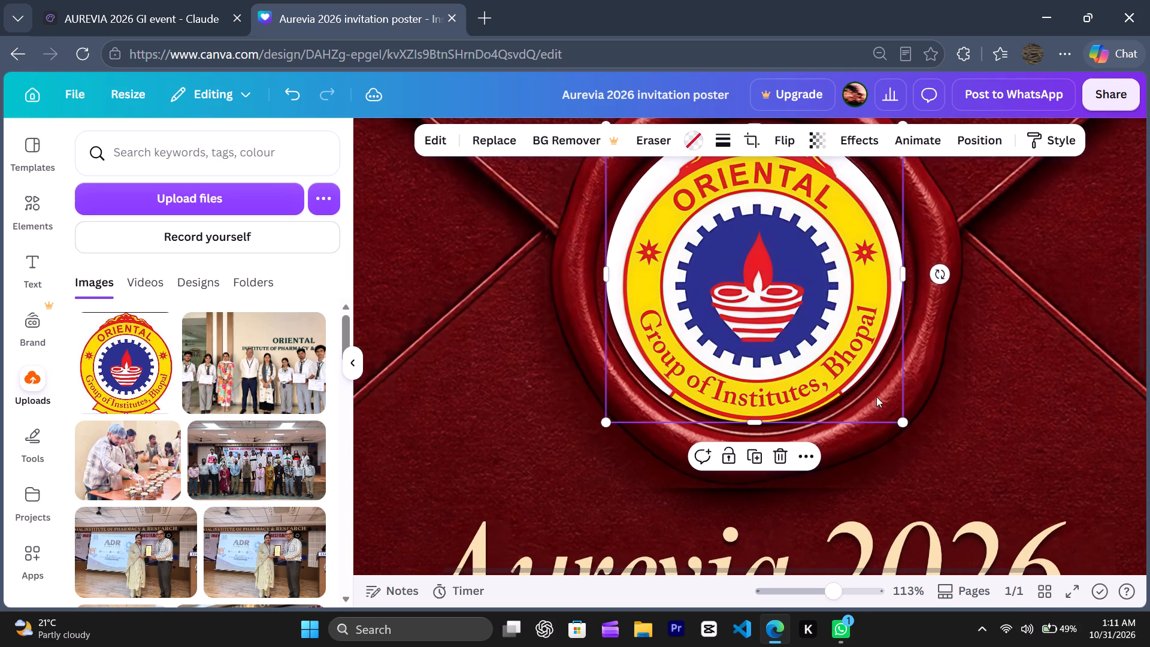
{"action": "left_click_drag", "start_coordinate": [906, 425], "coordinate": [912, 427]}
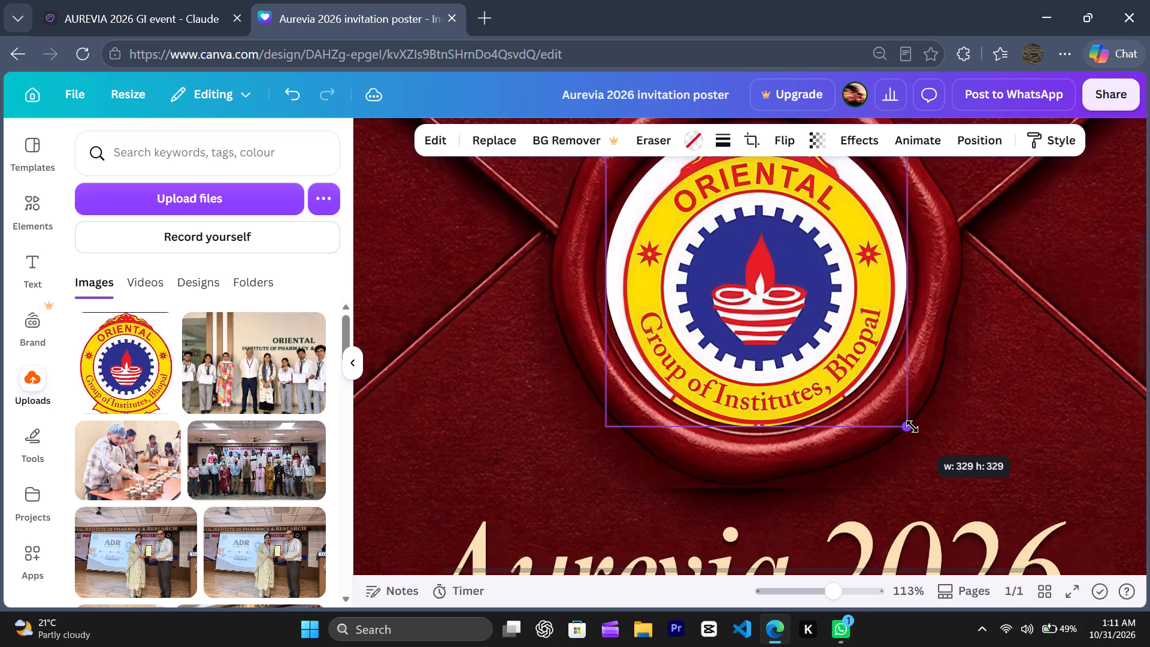
{"action": "left_click_drag", "start_coordinate": [912, 427], "coordinate": [922, 432]}
{"action": "scroll", "coordinate": [790, 310], "scroll_direction": "up", "scroll_amount": 1}
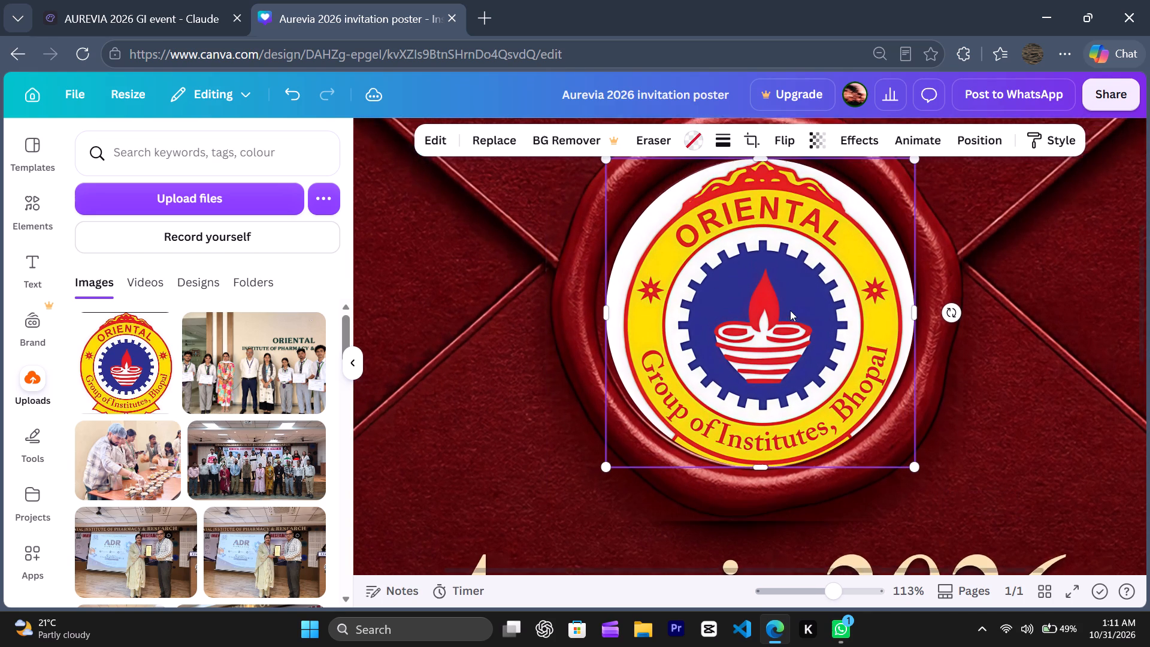
{"action": "scroll", "coordinate": [790, 310], "scroll_direction": "up", "scroll_amount": 1}
{"action": "left_click_drag", "start_coordinate": [608, 188], "coordinate": [605, 184]}
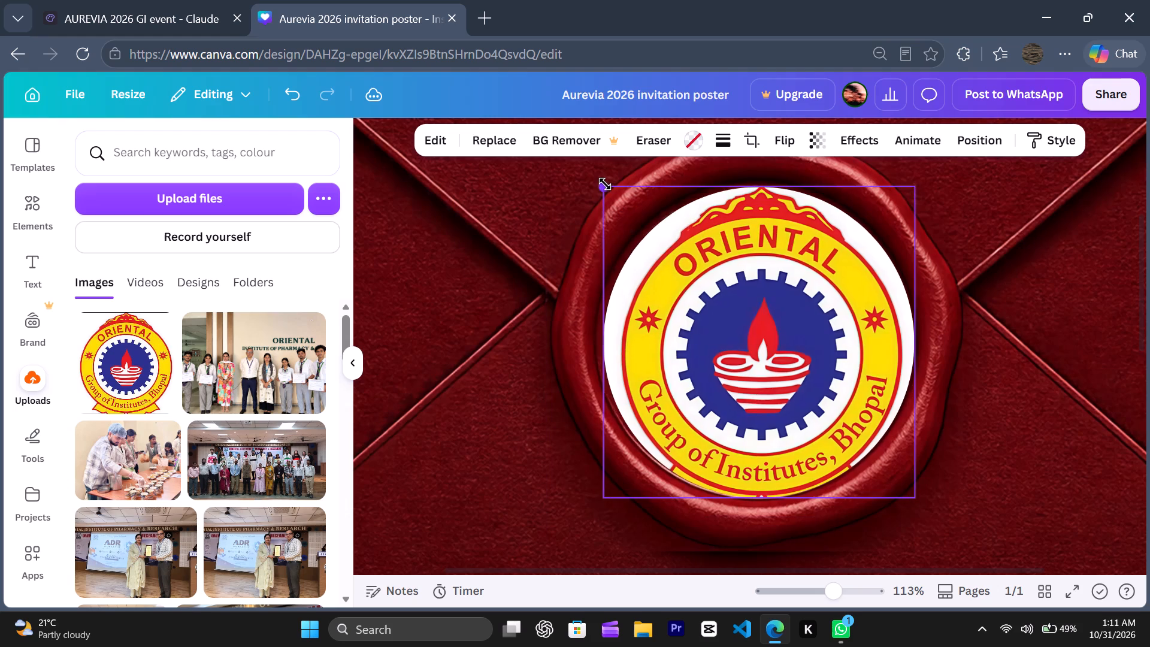
{"action": "left_click_drag", "start_coordinate": [605, 184], "coordinate": [598, 179]}
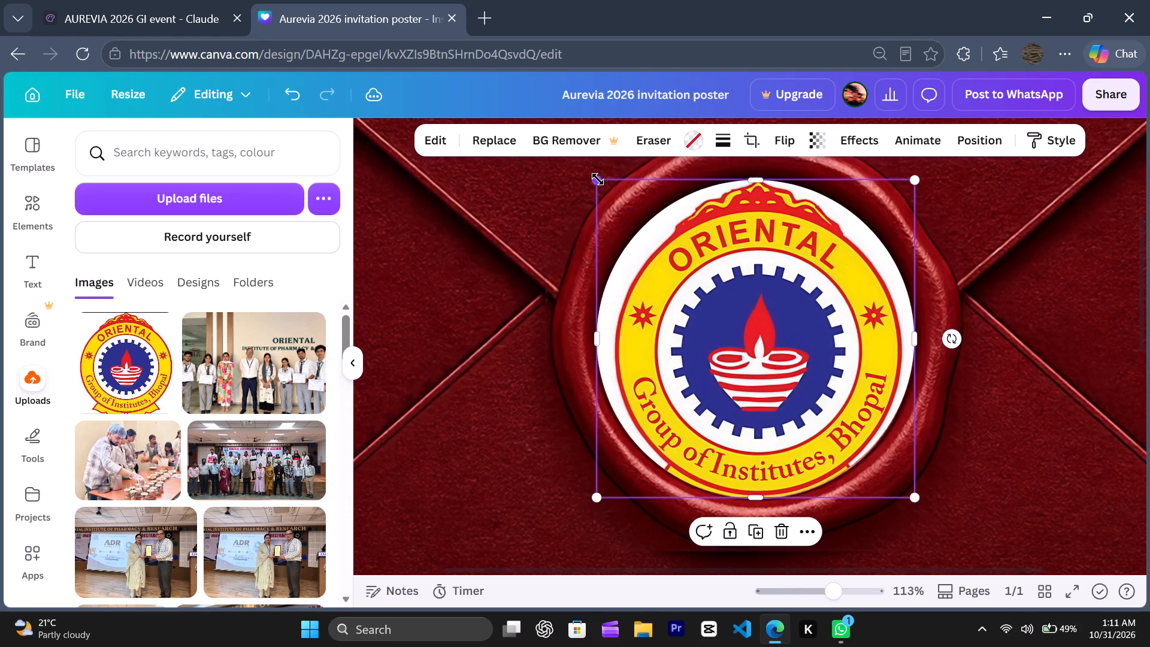
{"action": "left_click", "coordinate": [932, 249]}
{"action": "left_click", "coordinate": [987, 258]}
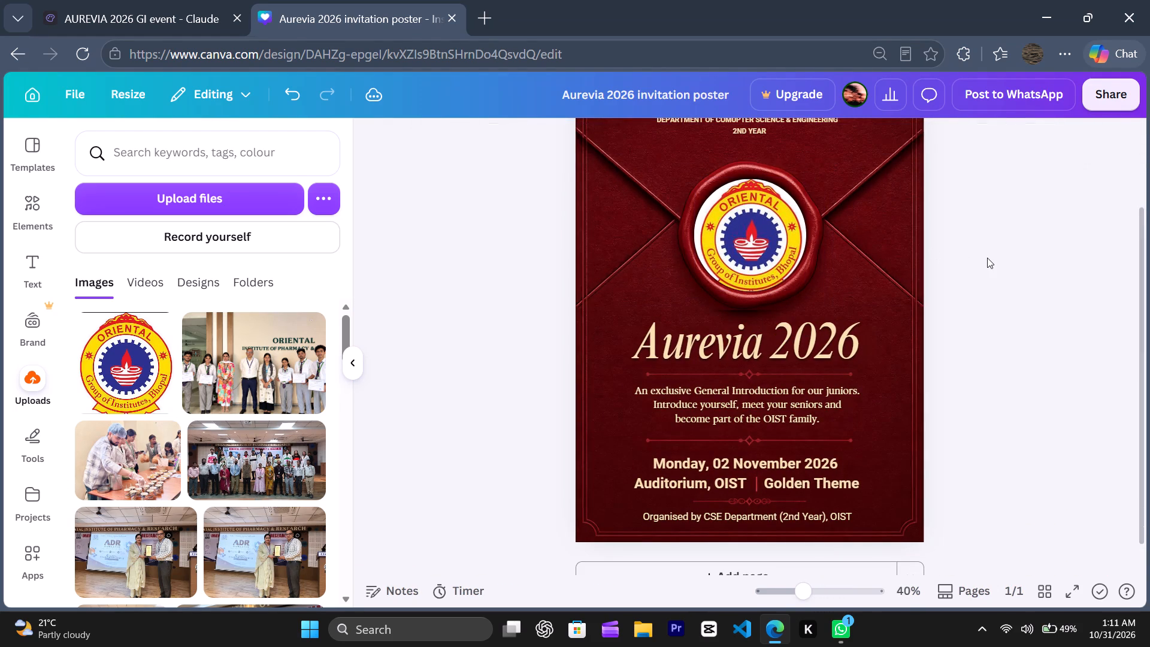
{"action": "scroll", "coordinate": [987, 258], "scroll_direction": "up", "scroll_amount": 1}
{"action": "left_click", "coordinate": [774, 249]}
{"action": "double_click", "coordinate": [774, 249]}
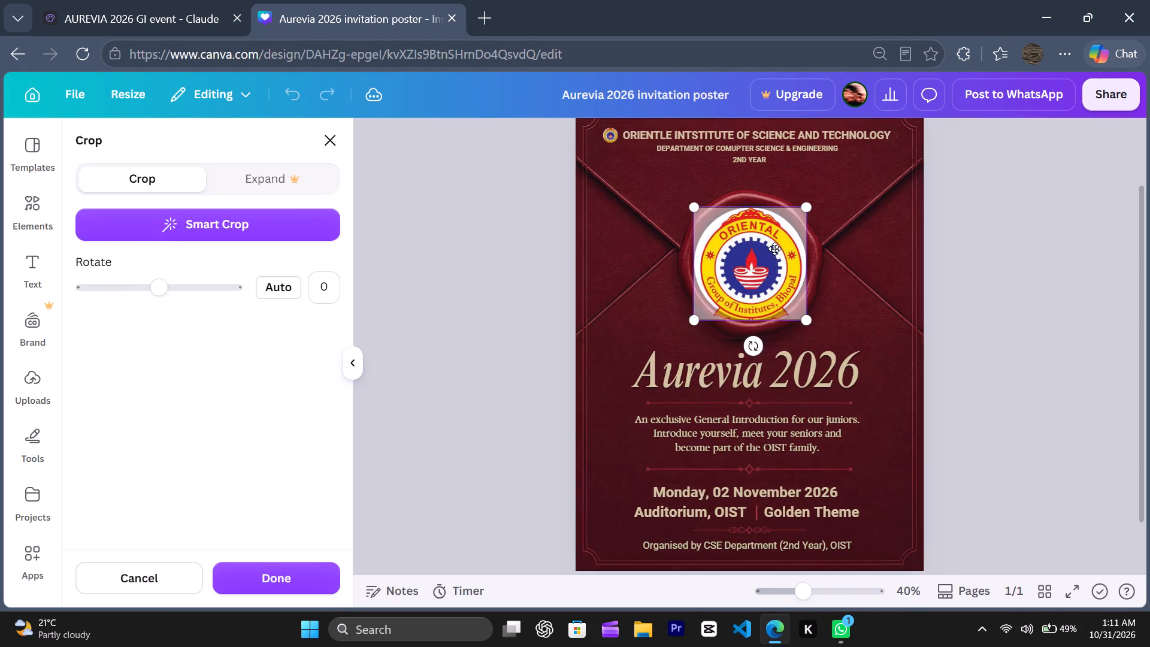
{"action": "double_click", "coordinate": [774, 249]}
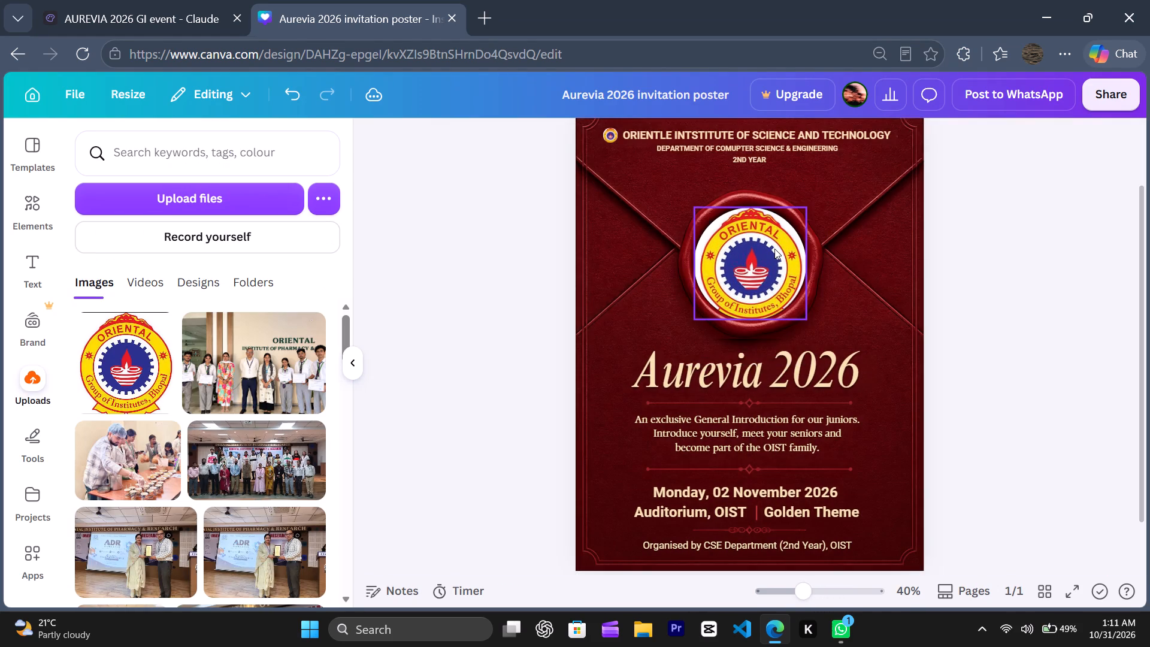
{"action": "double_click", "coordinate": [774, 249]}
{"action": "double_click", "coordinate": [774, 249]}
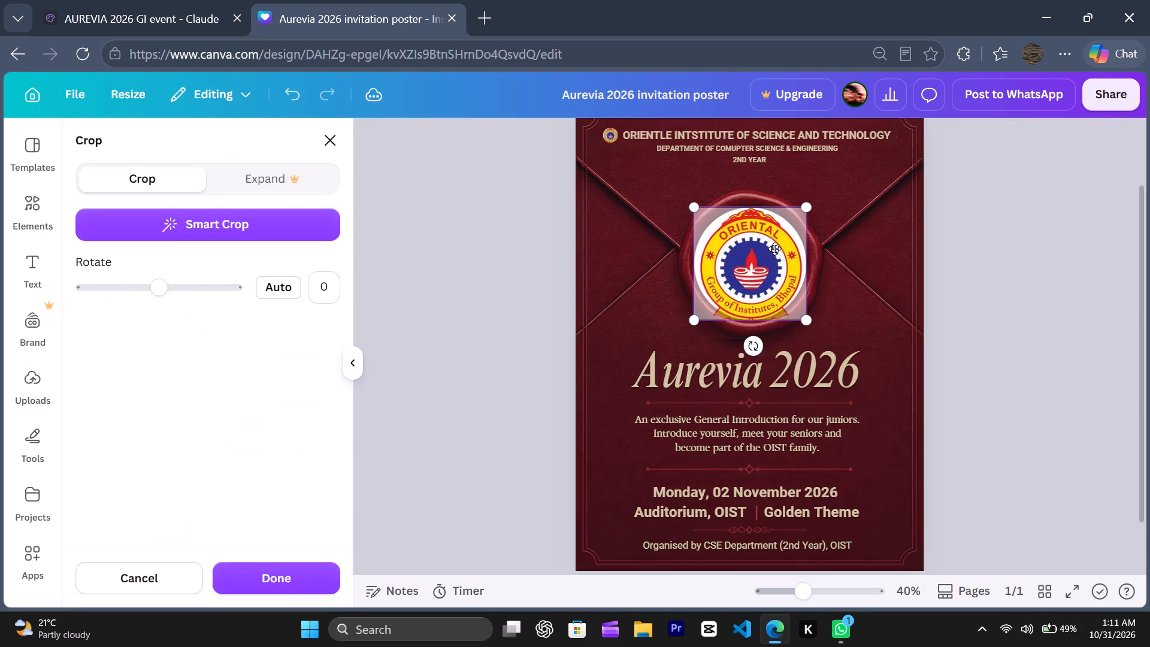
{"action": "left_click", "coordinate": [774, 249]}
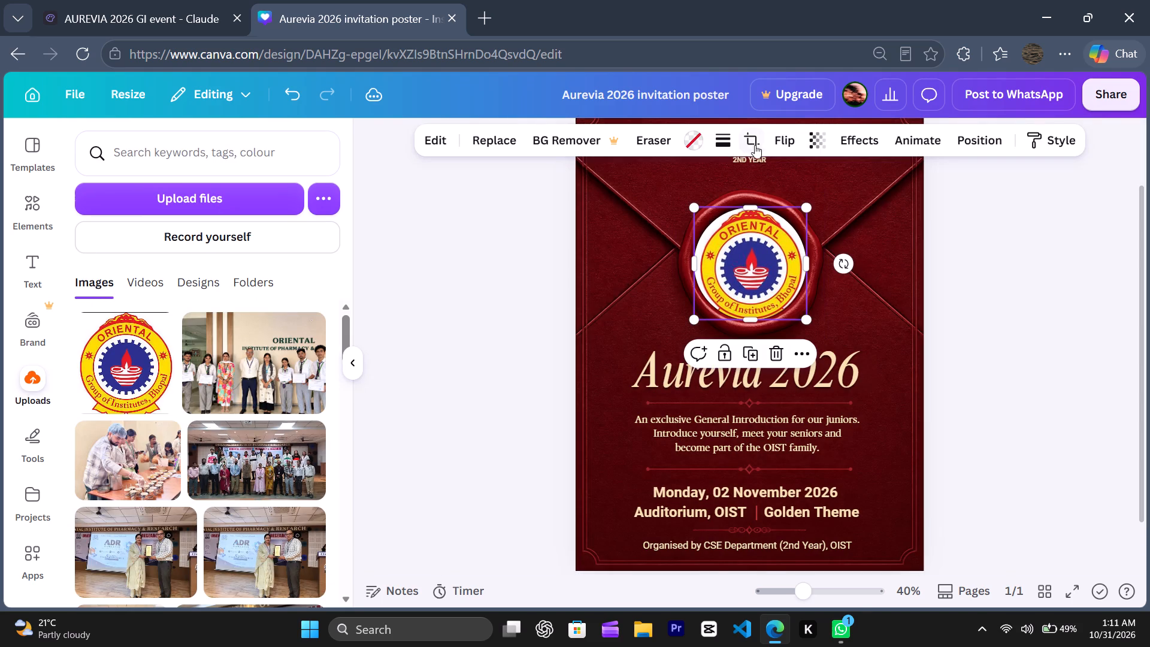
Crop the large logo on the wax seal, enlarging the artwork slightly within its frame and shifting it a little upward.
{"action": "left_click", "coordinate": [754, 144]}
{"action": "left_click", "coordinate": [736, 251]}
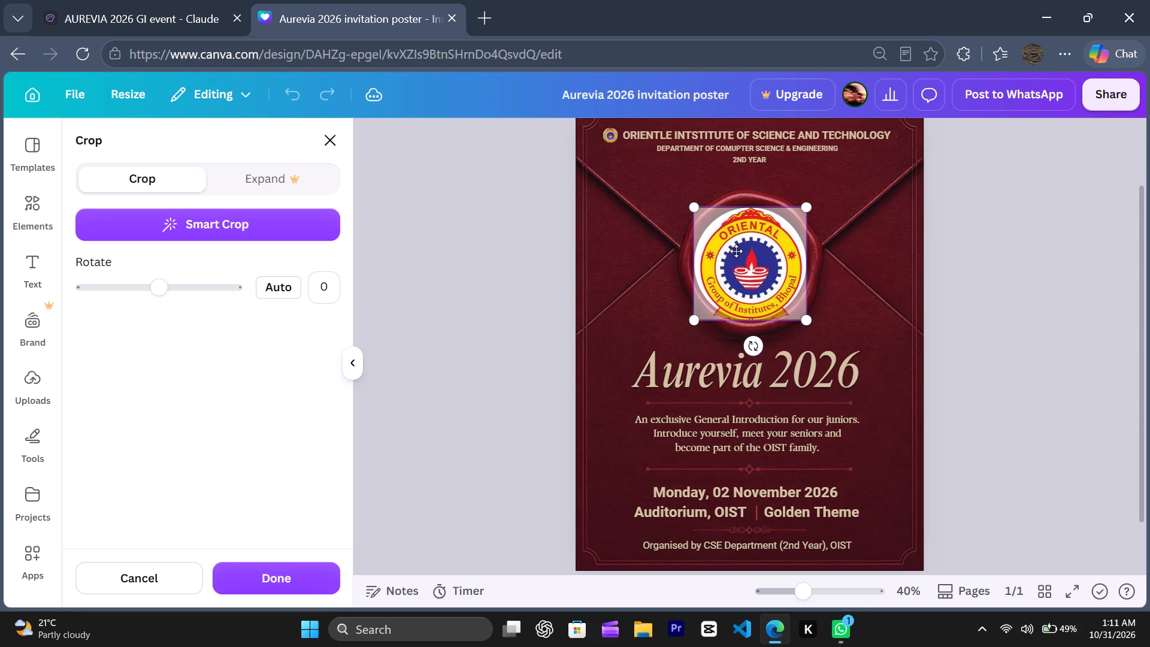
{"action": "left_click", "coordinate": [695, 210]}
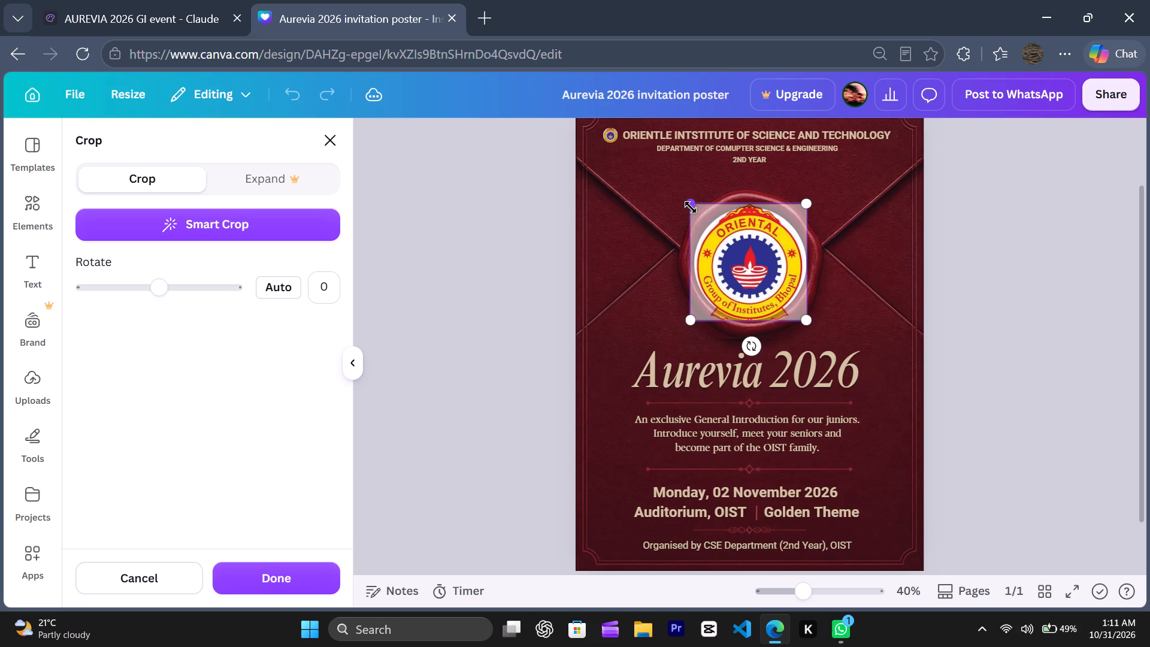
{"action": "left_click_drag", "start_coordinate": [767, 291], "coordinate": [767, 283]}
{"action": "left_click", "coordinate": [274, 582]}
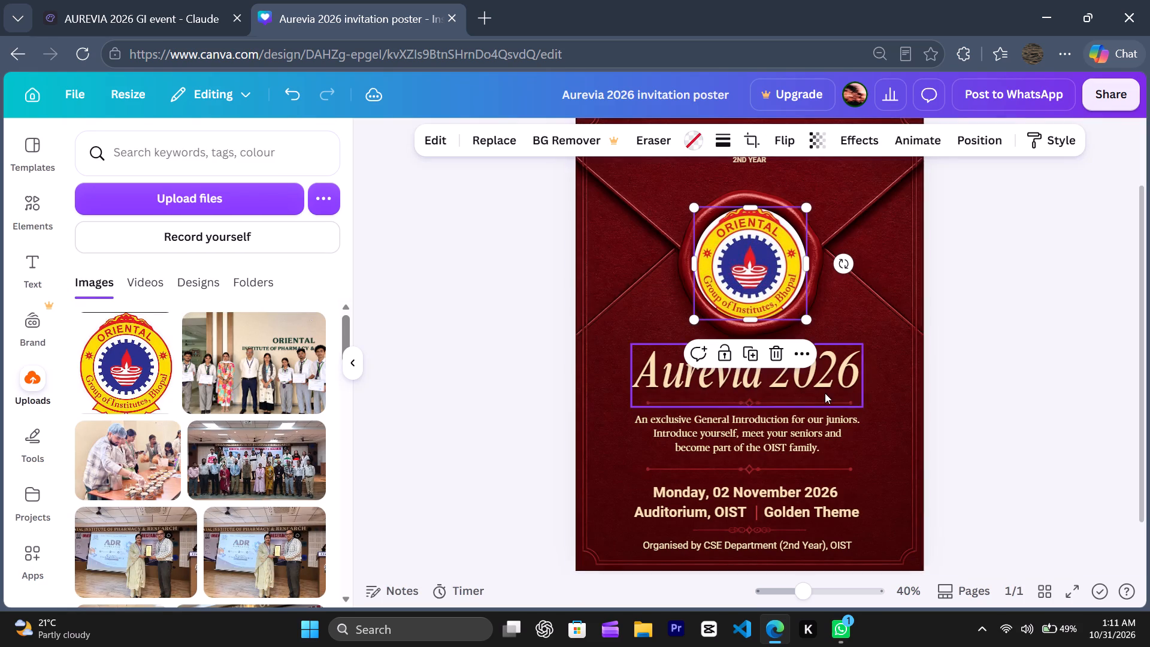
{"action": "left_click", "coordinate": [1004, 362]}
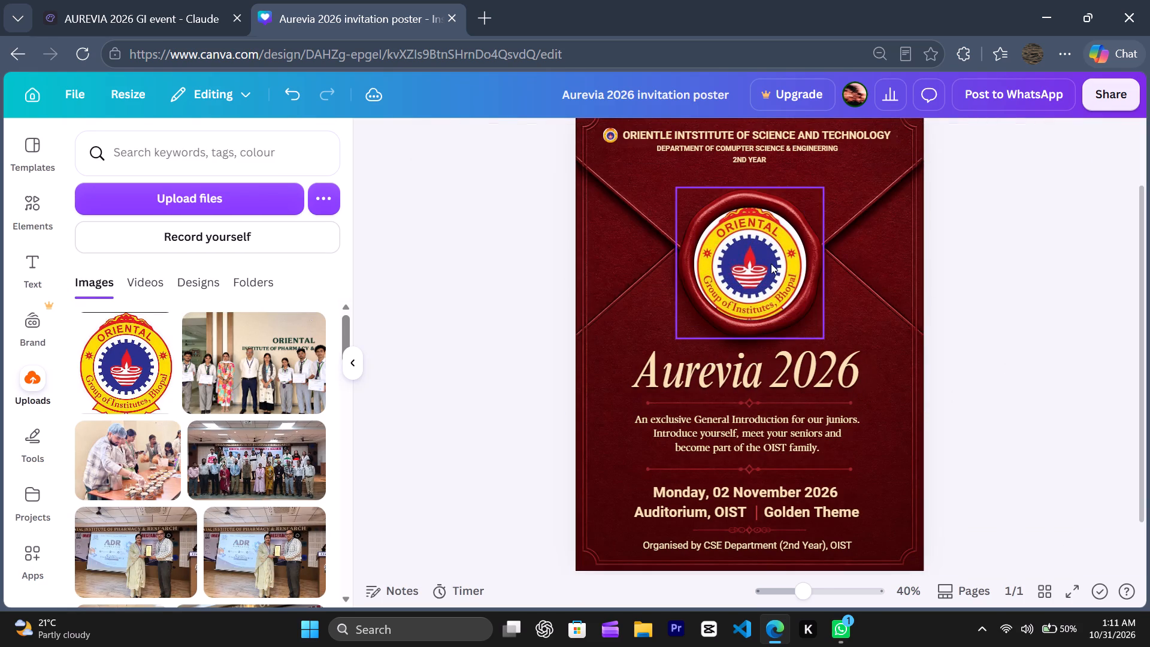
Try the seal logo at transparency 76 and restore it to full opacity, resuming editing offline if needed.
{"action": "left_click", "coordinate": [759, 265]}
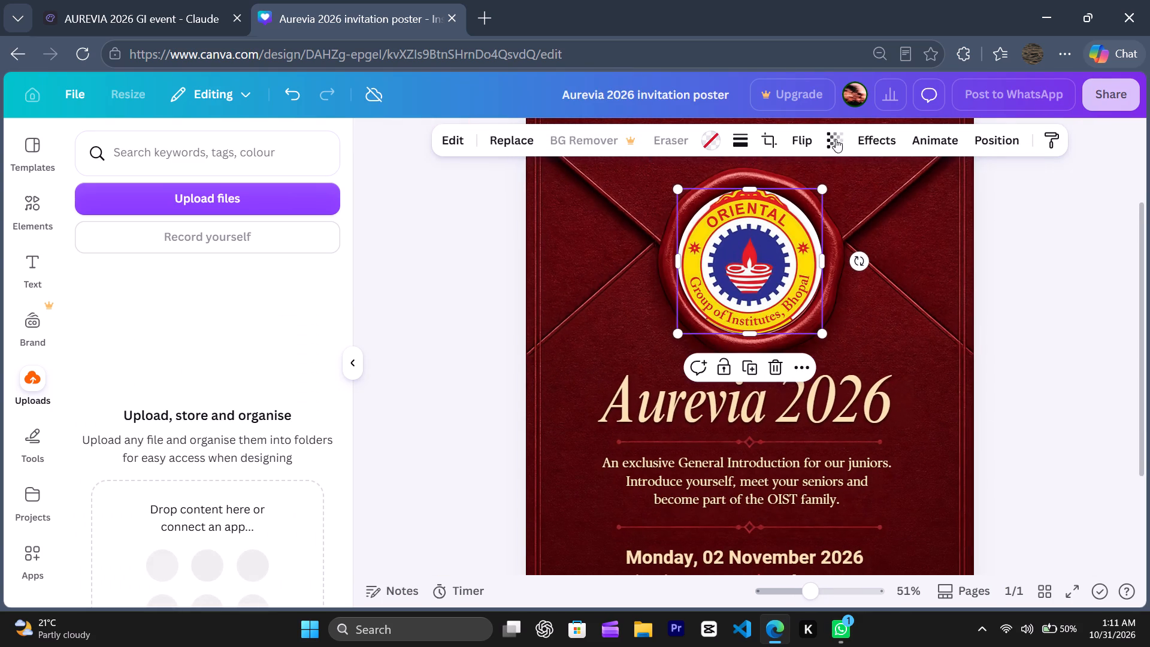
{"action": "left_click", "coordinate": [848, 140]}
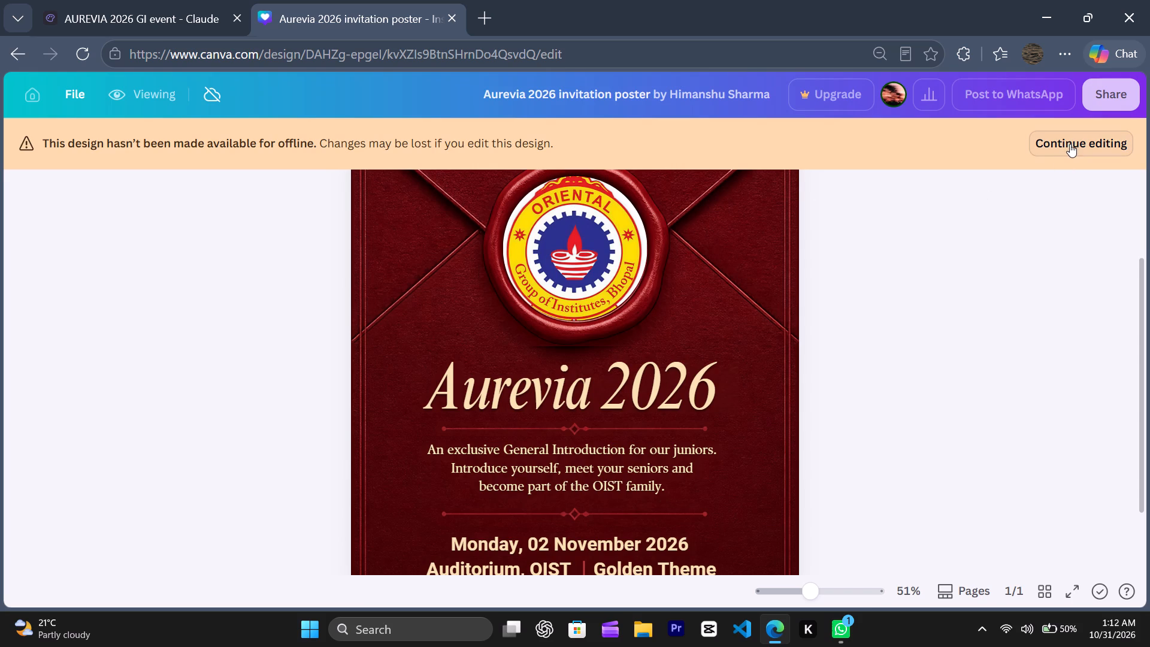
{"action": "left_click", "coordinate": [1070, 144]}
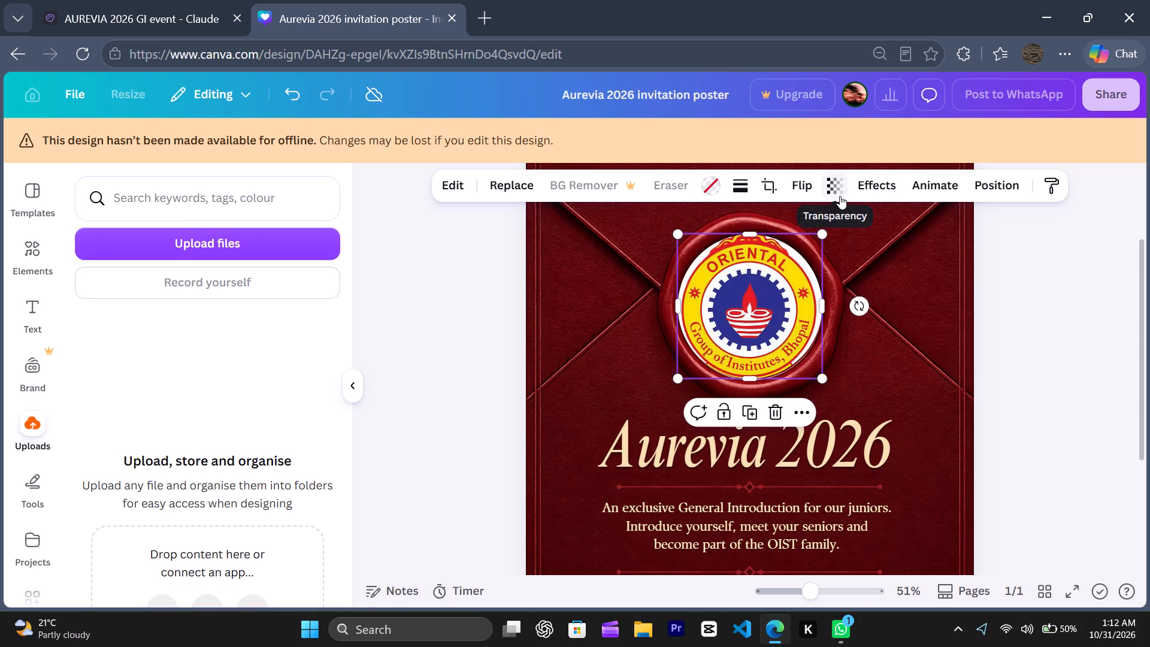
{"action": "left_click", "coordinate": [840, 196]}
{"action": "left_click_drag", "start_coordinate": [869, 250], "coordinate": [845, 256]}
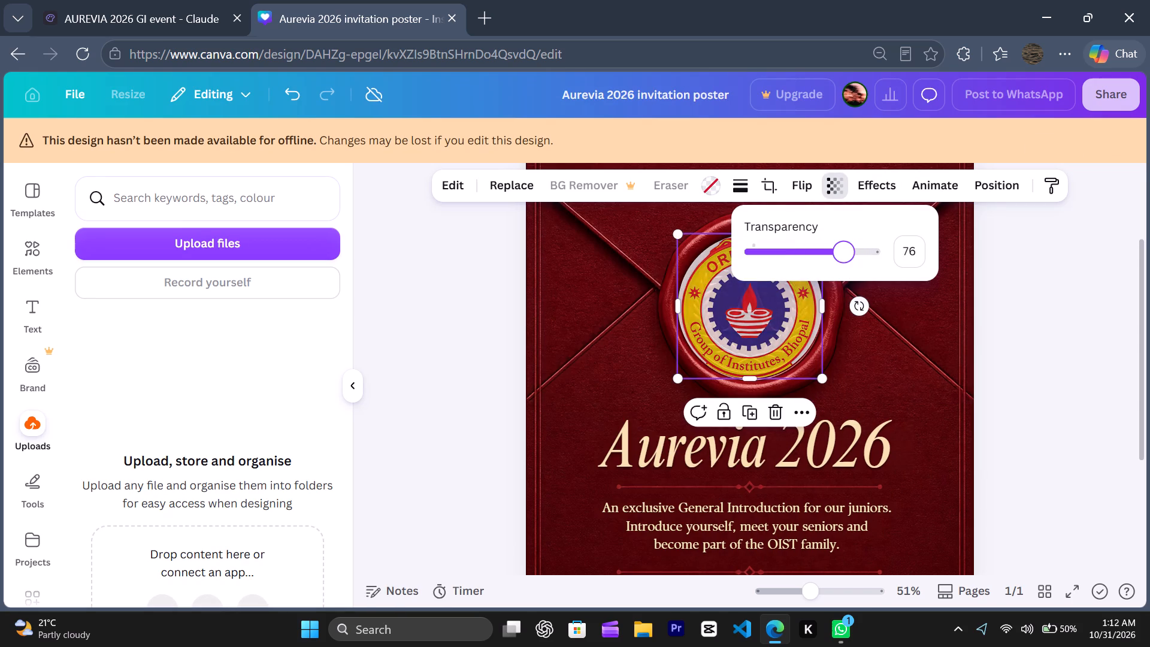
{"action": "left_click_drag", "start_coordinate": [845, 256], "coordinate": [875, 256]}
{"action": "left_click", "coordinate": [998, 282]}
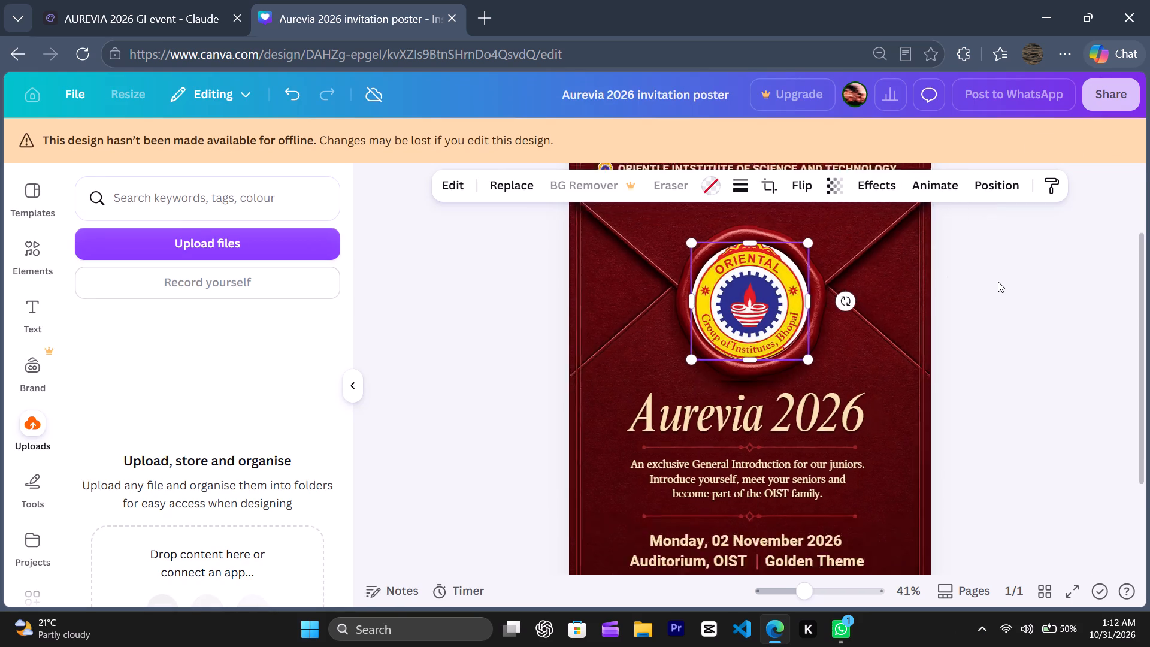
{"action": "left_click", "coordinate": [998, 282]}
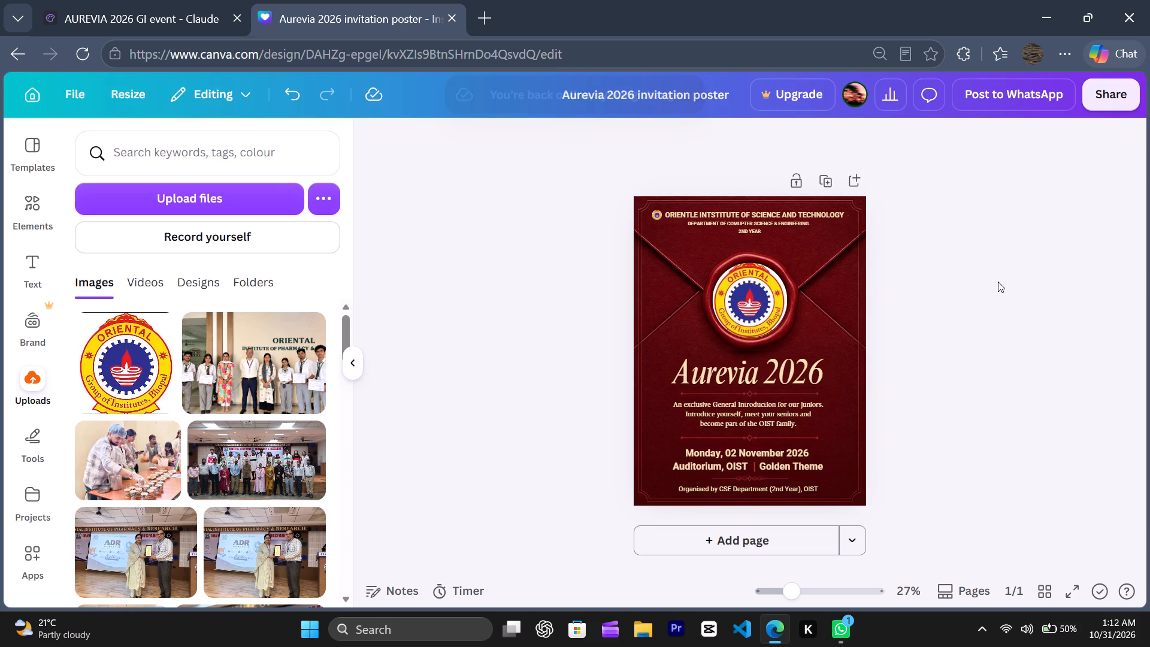
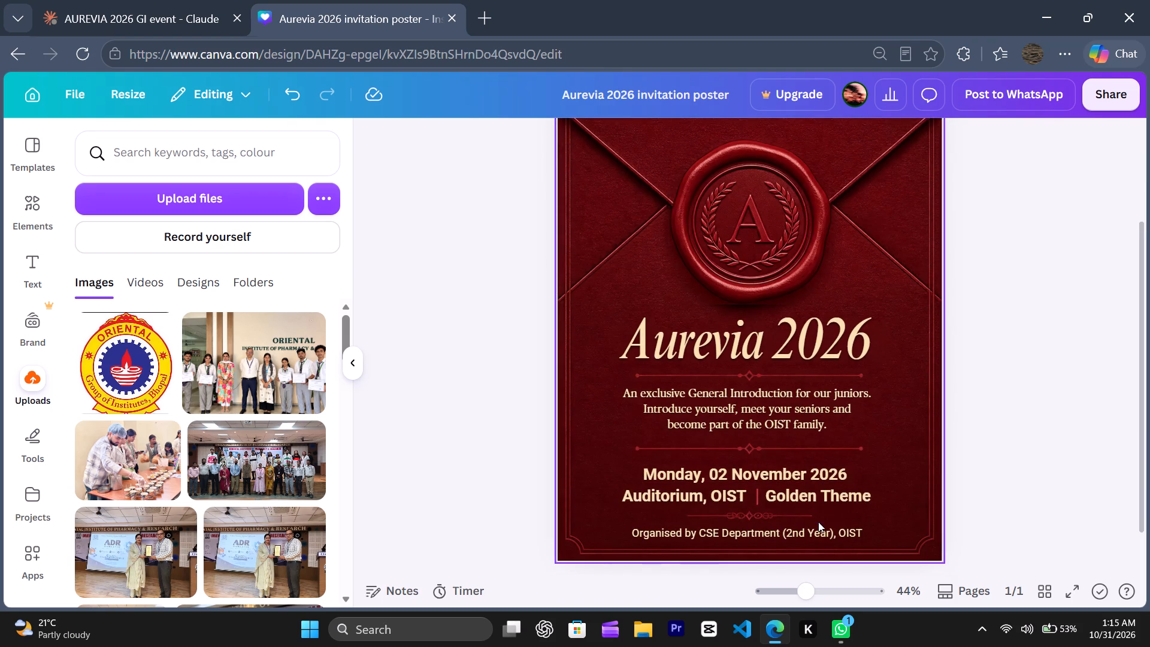
{"action": "scroll", "coordinate": [812, 514], "scroll_direction": "down", "scroll_amount": 1}
{"action": "double_click", "coordinate": [798, 500]}
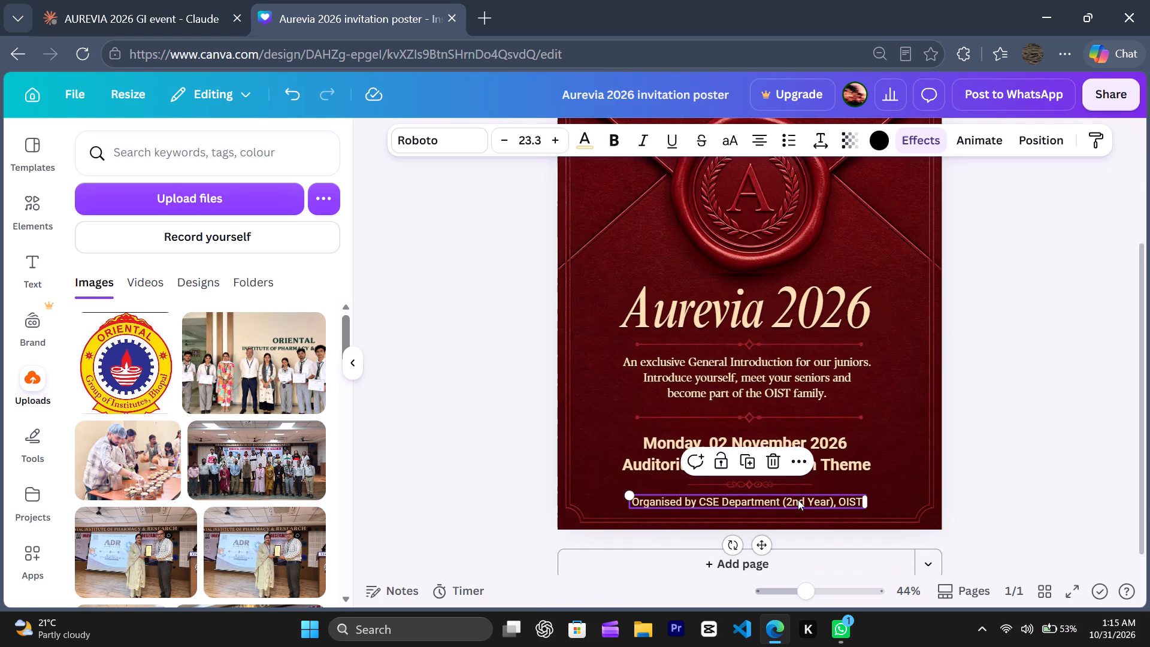
{"action": "left_click", "coordinate": [1000, 225]}
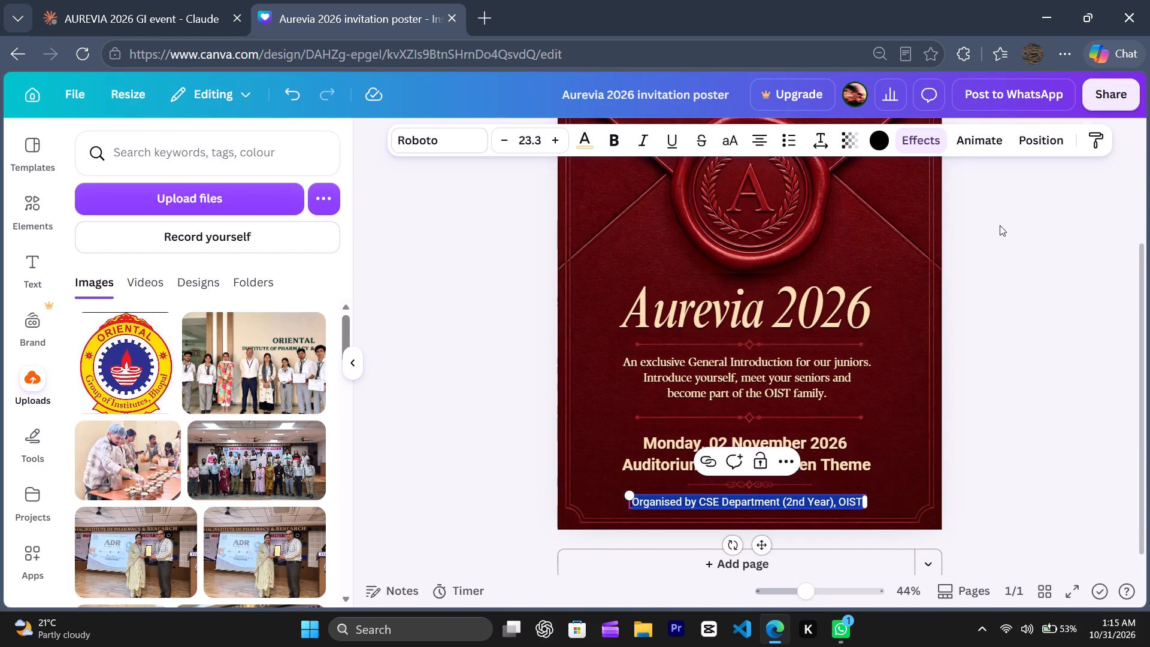
{"action": "left_click", "coordinate": [37, 211]}
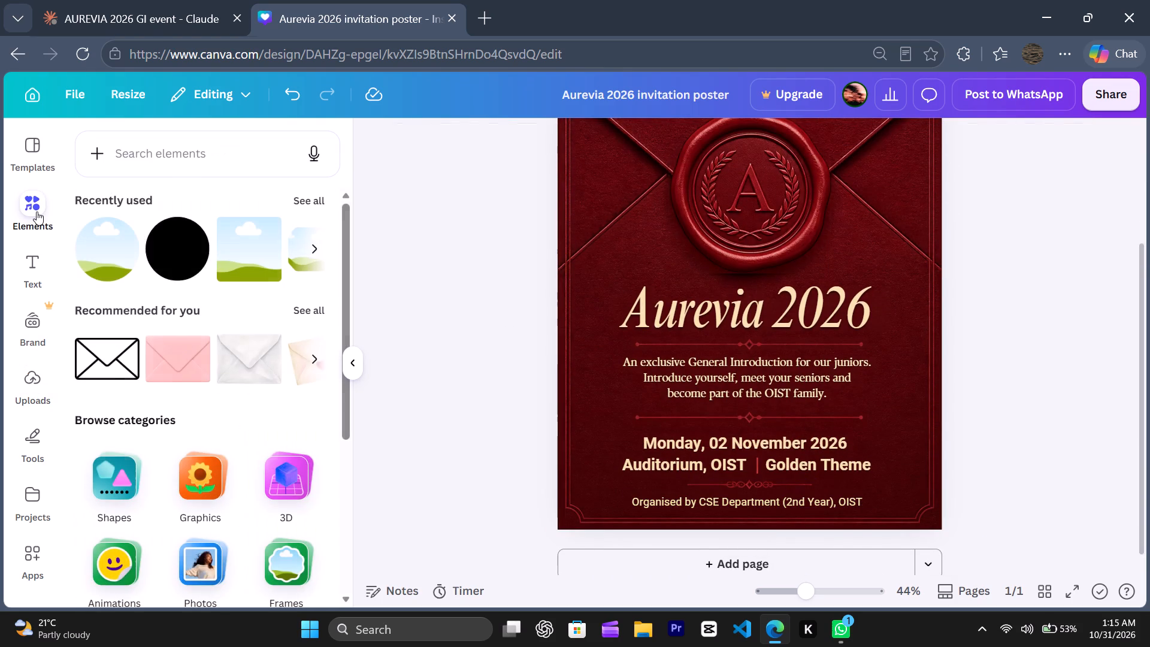
{"action": "scroll", "coordinate": [228, 241], "scroll_direction": "left", "scroll_amount": 2}
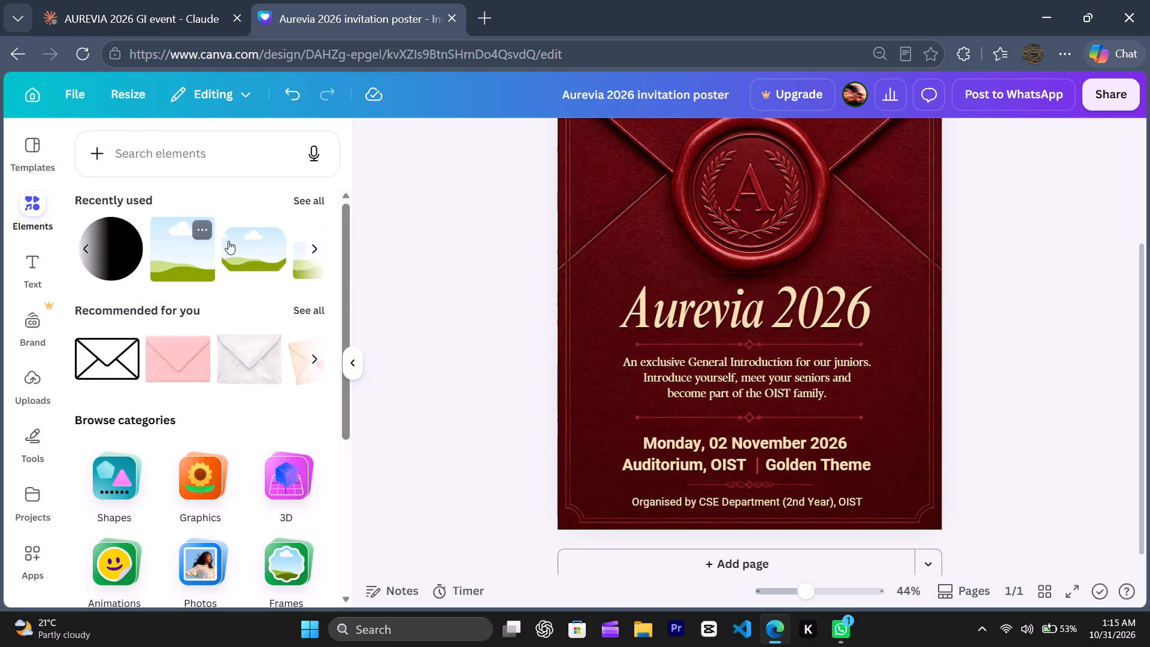
{"action": "scroll", "coordinate": [228, 241], "scroll_direction": "left", "scroll_amount": 3}
{"action": "left_click", "coordinate": [226, 242]}
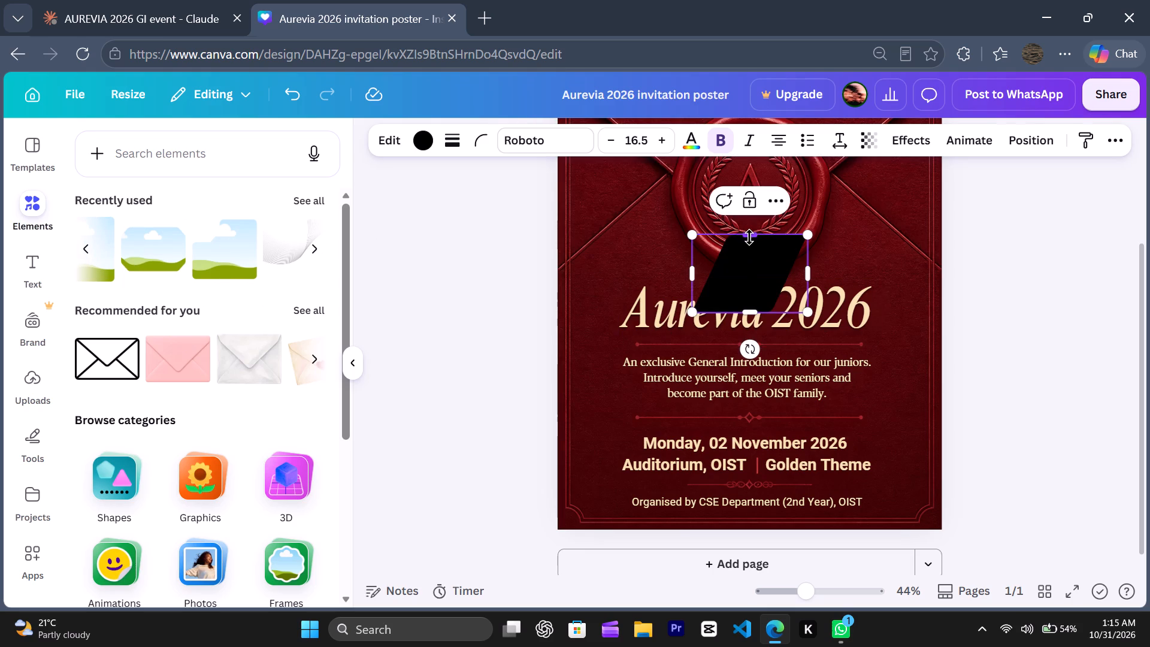
{"action": "left_click_drag", "start_coordinate": [749, 237], "coordinate": [753, 284]}
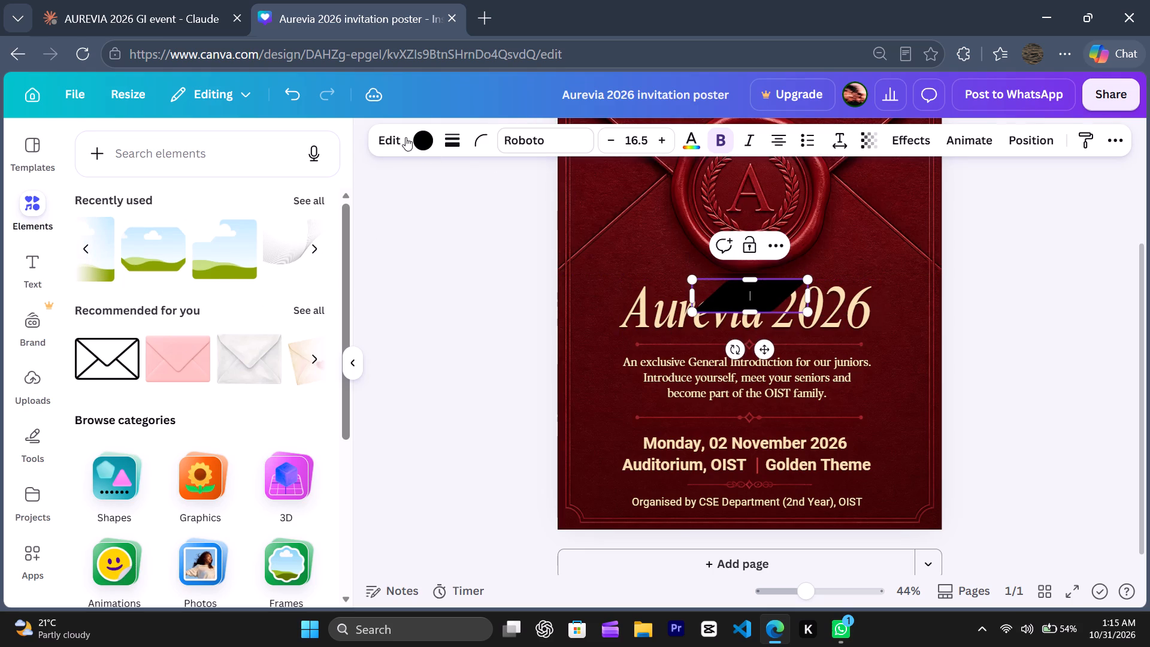
{"action": "left_click", "coordinate": [411, 138]}
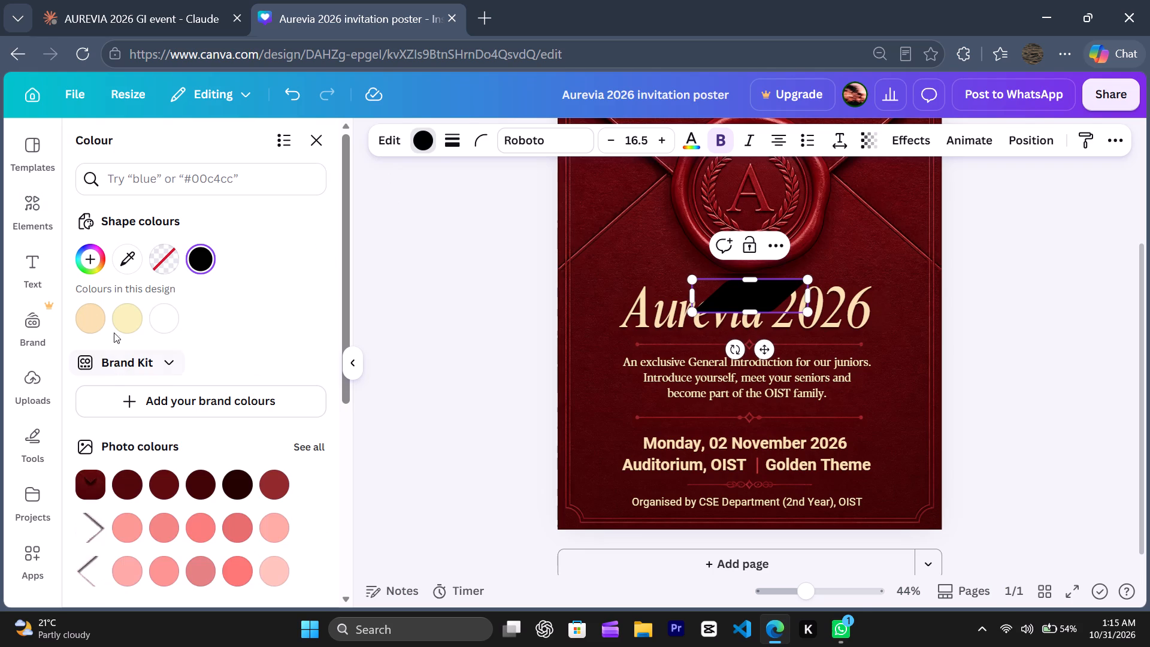
{"action": "left_click", "coordinate": [98, 313]}
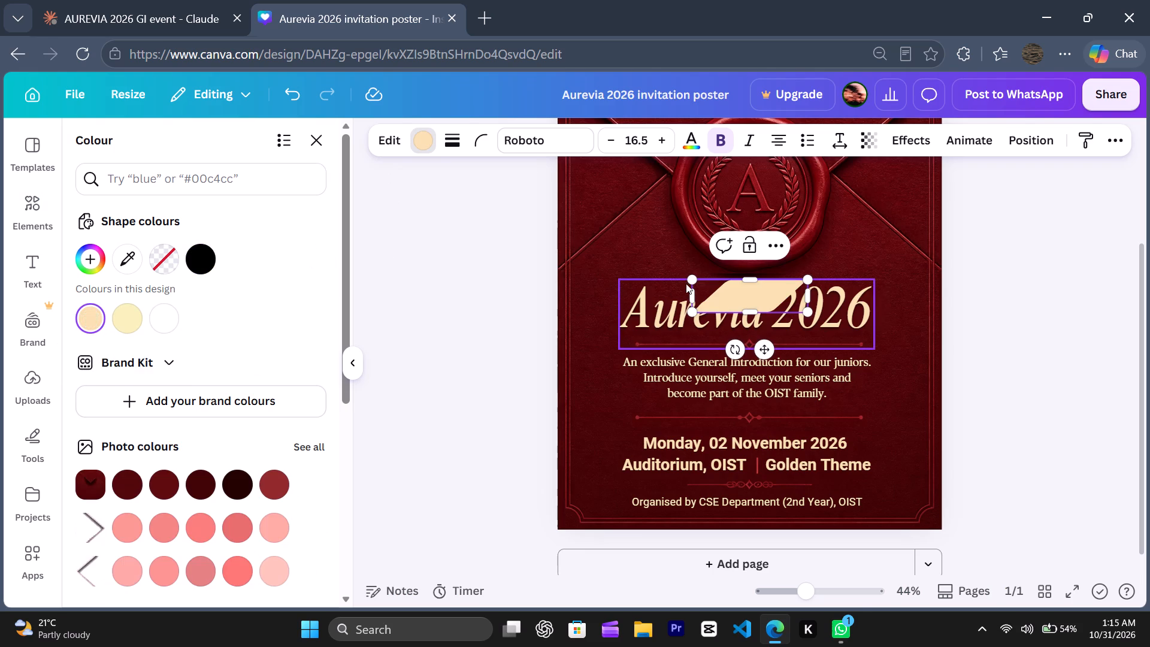
Stretch the parallelogram into a wide banner about 74 high and place it over the "Organised by CSE Department (2nd Year), OIST" line.
{"action": "left_click_drag", "start_coordinate": [695, 296], "coordinate": [601, 298]}
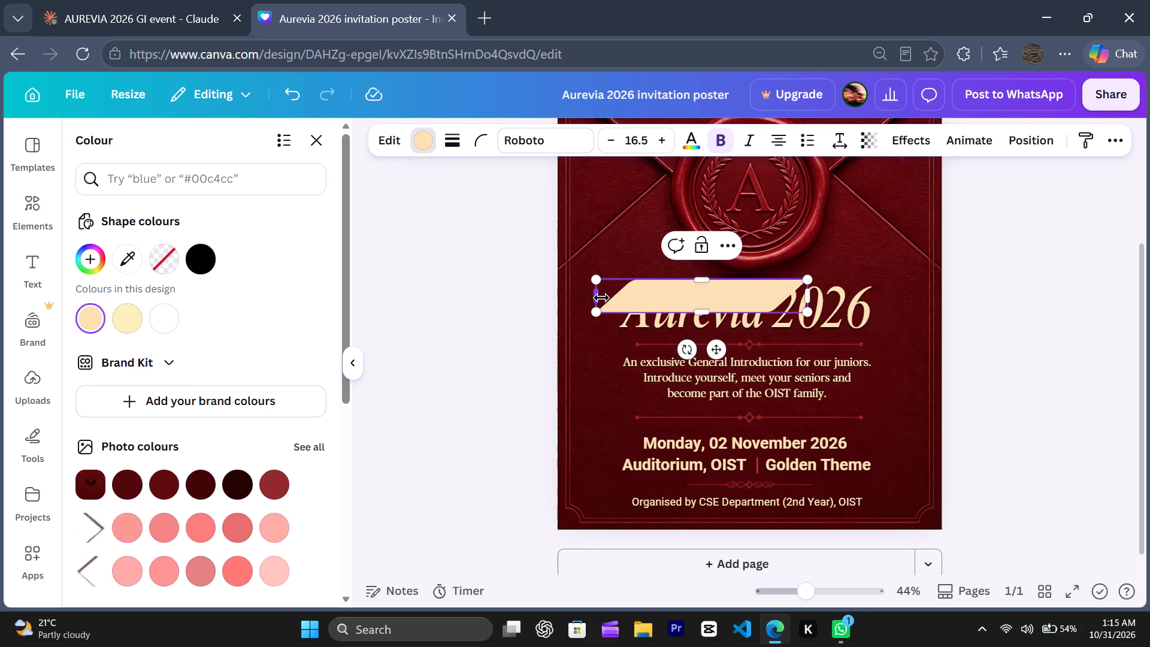
{"action": "left_click_drag", "start_coordinate": [703, 280], "coordinate": [703, 285]}
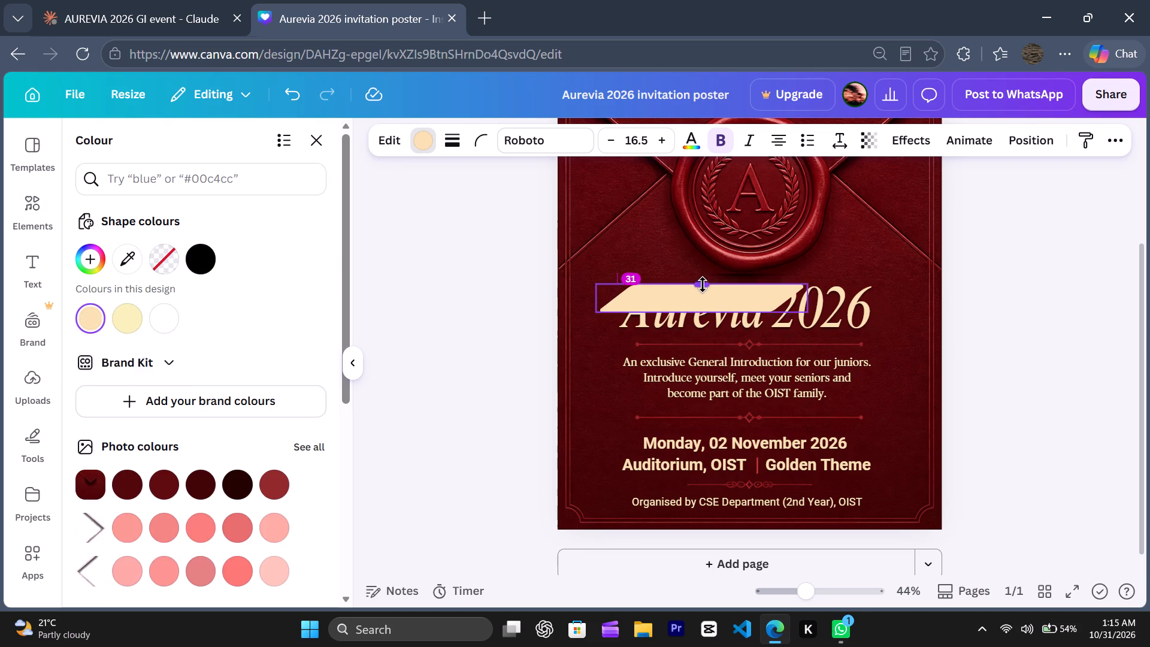
{"action": "left_click_drag", "start_coordinate": [703, 285], "coordinate": [703, 286]}
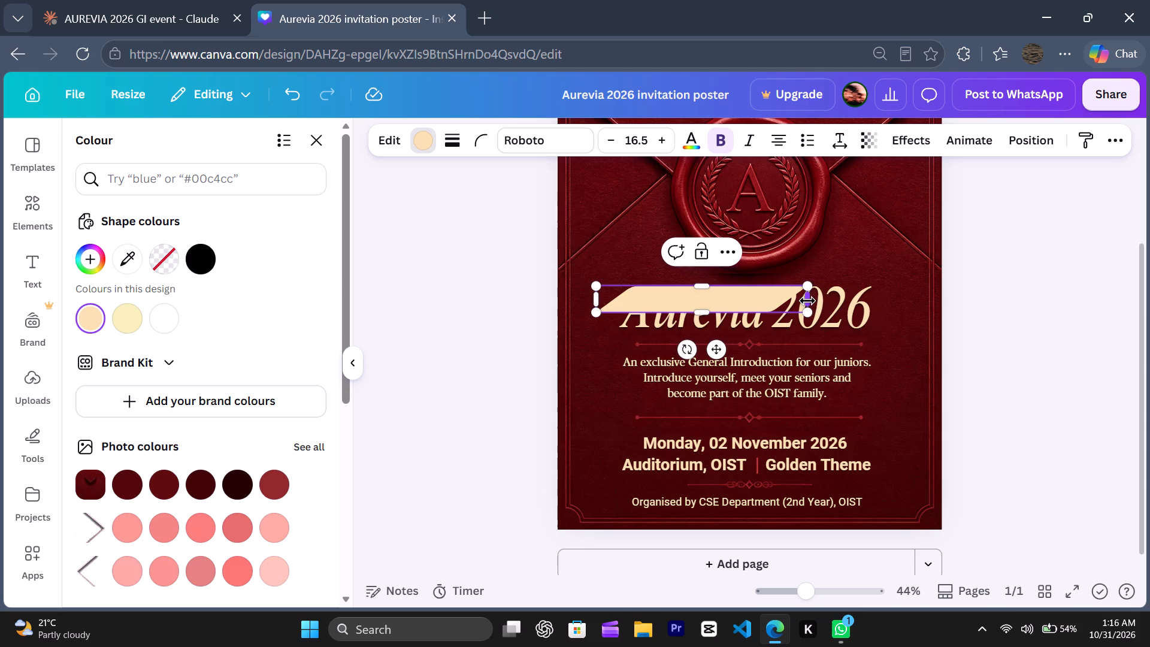
{"action": "left_click_drag", "start_coordinate": [807, 301], "coordinate": [897, 291]}
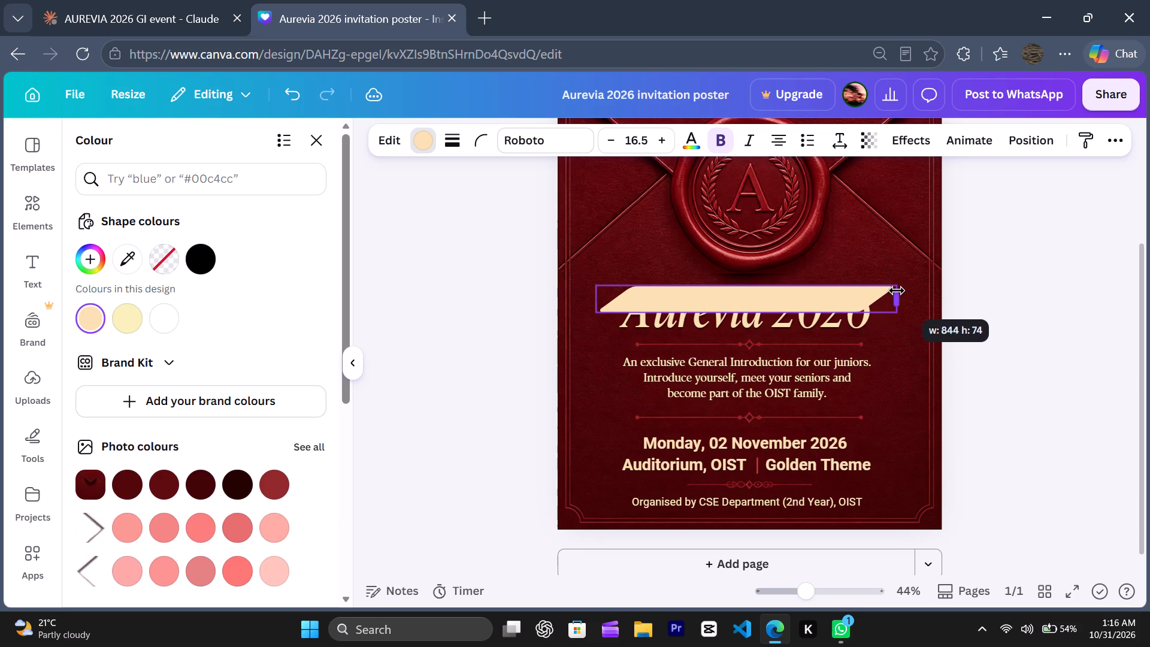
{"action": "left_click_drag", "start_coordinate": [897, 291], "coordinate": [911, 286]}
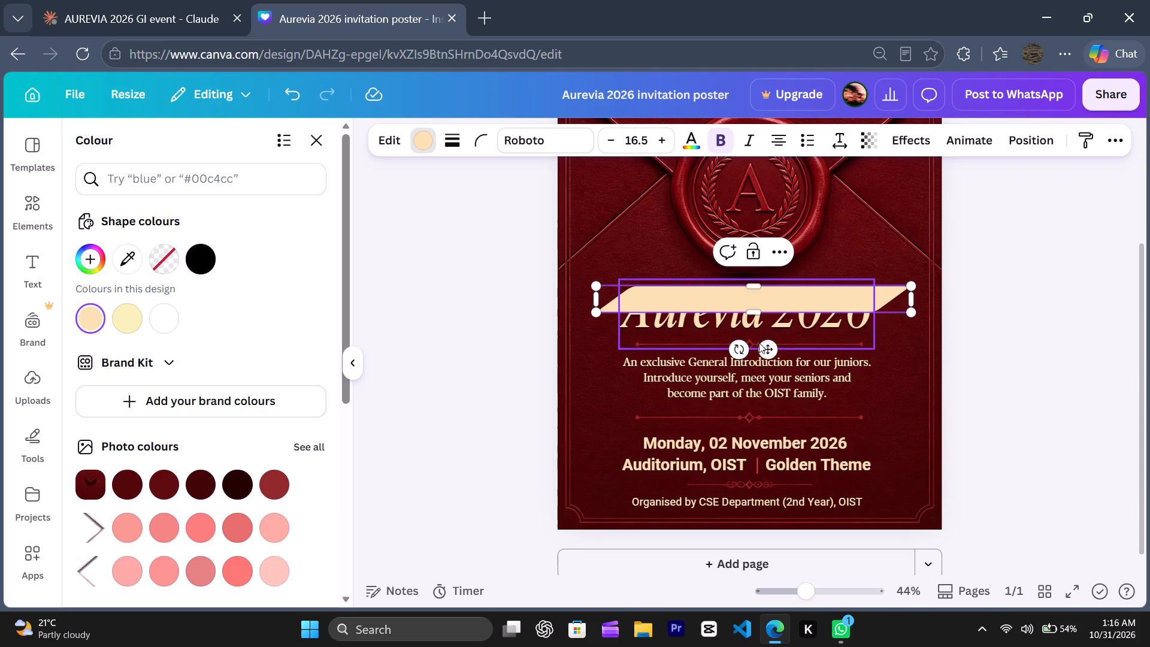
{"action": "left_click_drag", "start_coordinate": [771, 350], "coordinate": [765, 522]}
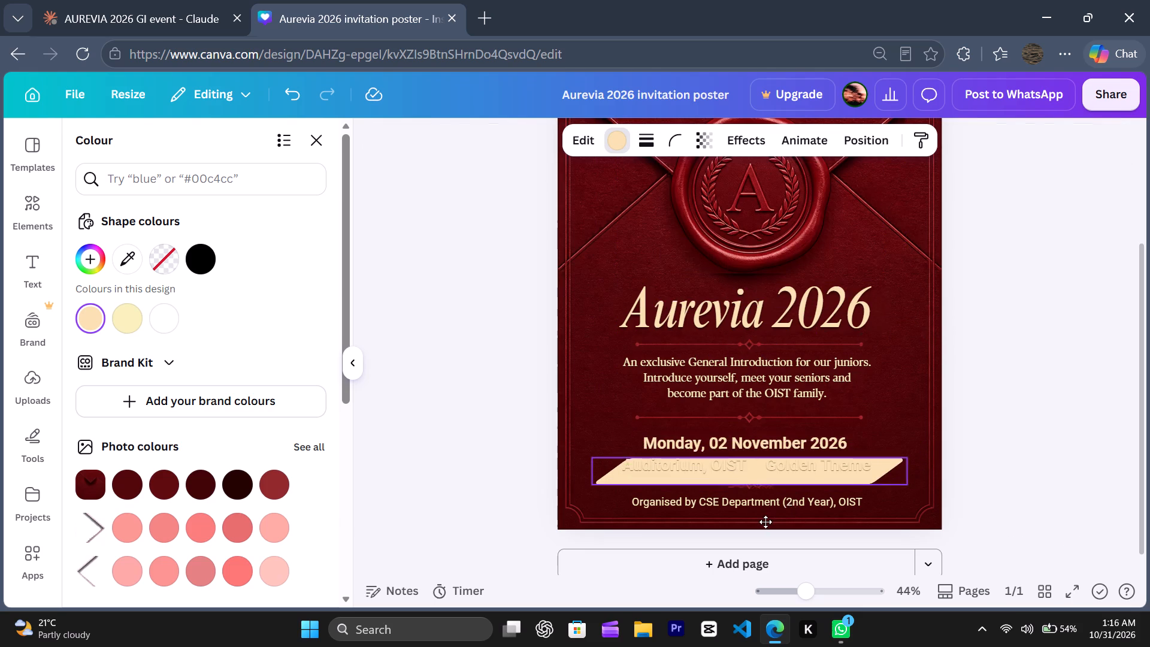
{"action": "left_click_drag", "start_coordinate": [765, 522], "coordinate": [767, 550]}
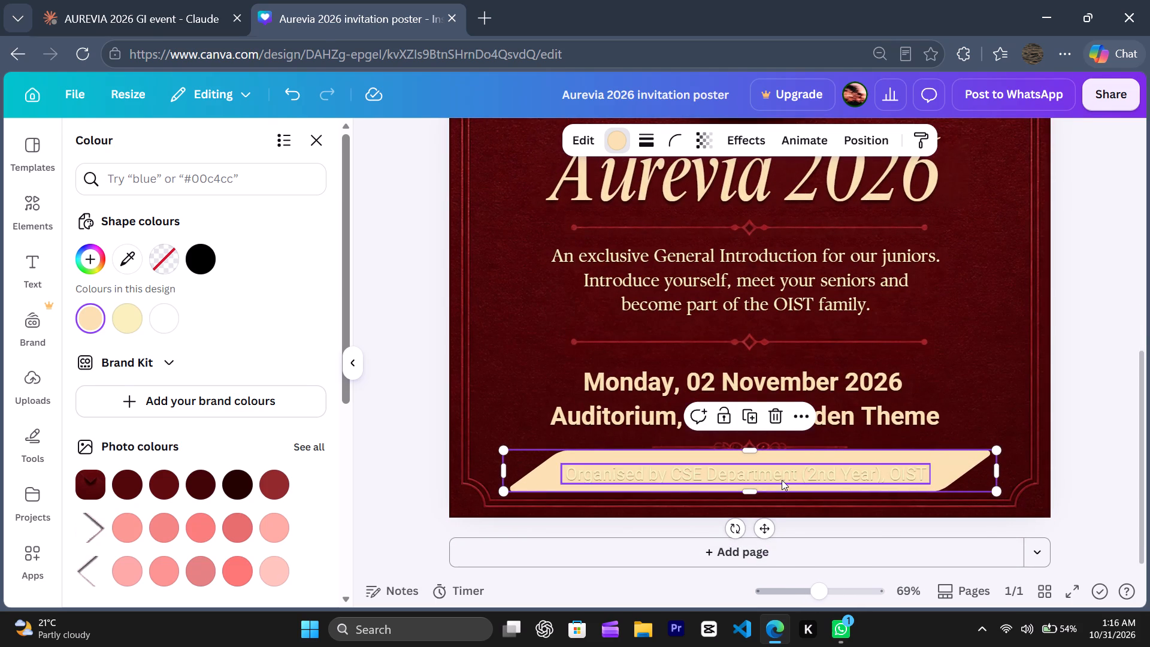
Delete the "Organised by CSE Department (2nd Year), OIST" text from the banner area.
{"action": "left_click", "coordinate": [782, 480]}
{"action": "key", "text": "Delete"}
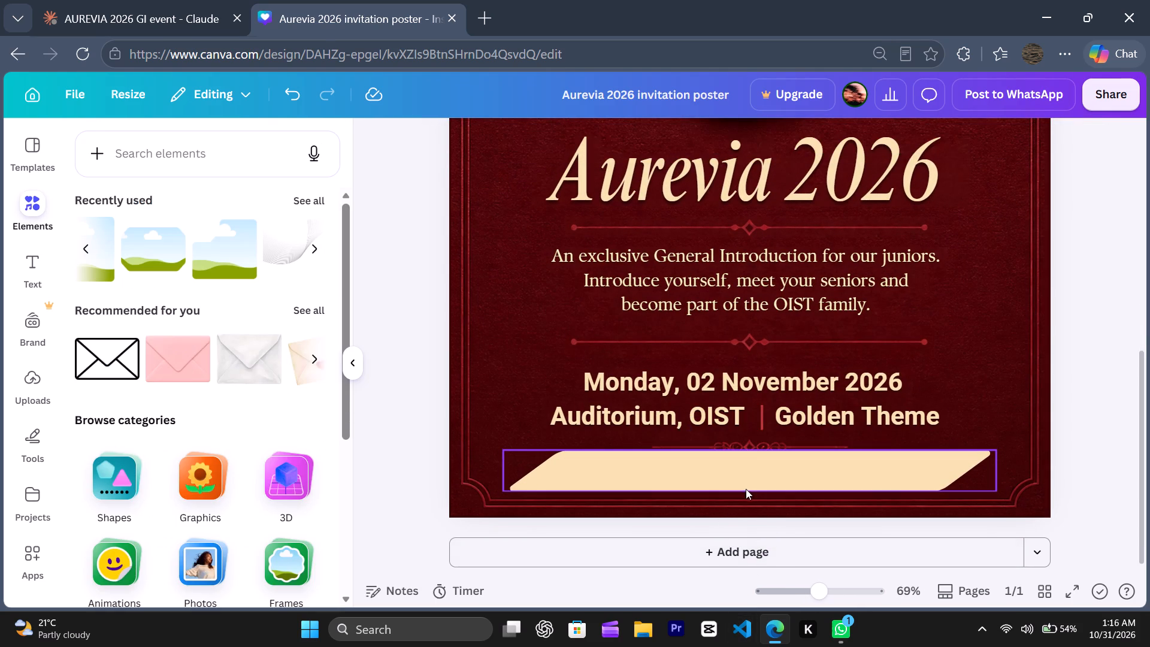
Reduce the cream banner's height to about 60 and narrow it slightly at both ends, below the ornamental divider.
{"action": "left_click", "coordinate": [747, 473]}
{"action": "left_click_drag", "start_coordinate": [750, 451], "coordinate": [750, 467]}
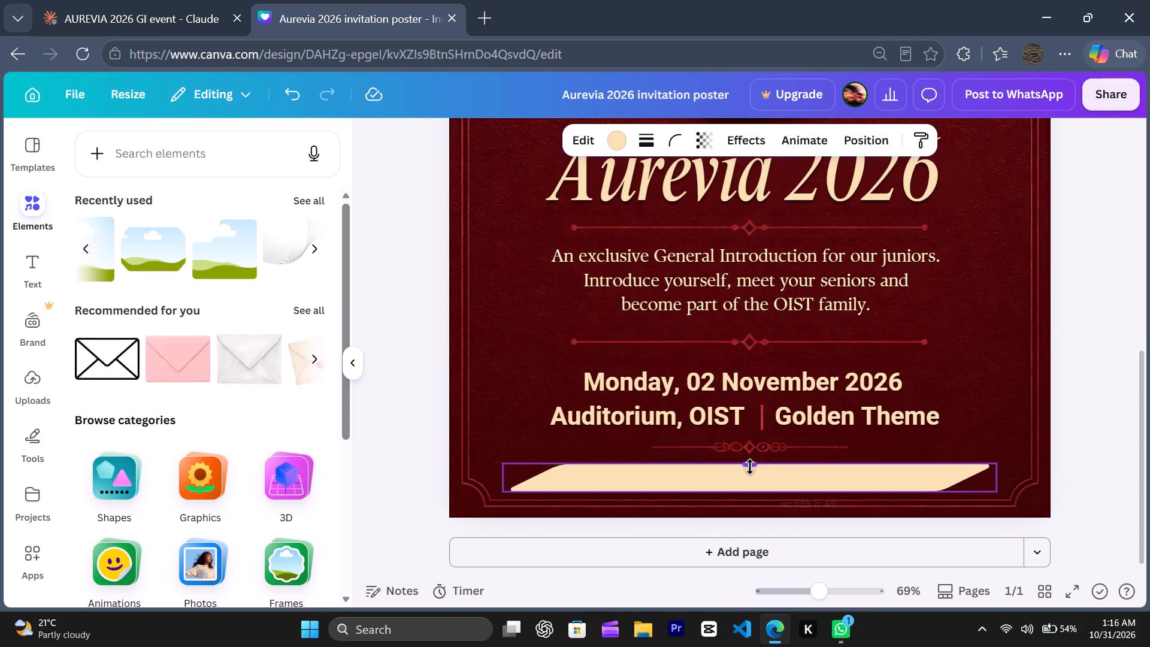
{"action": "left_click_drag", "start_coordinate": [750, 467], "coordinate": [750, 459]}
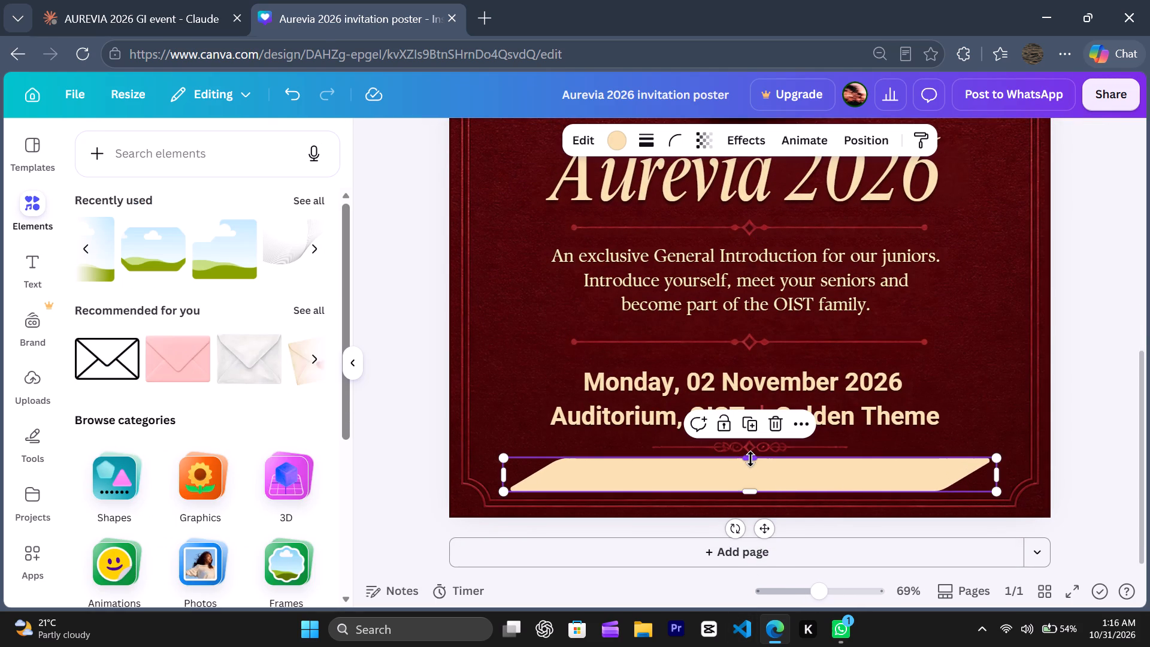
{"action": "left_click", "coordinate": [760, 528]}
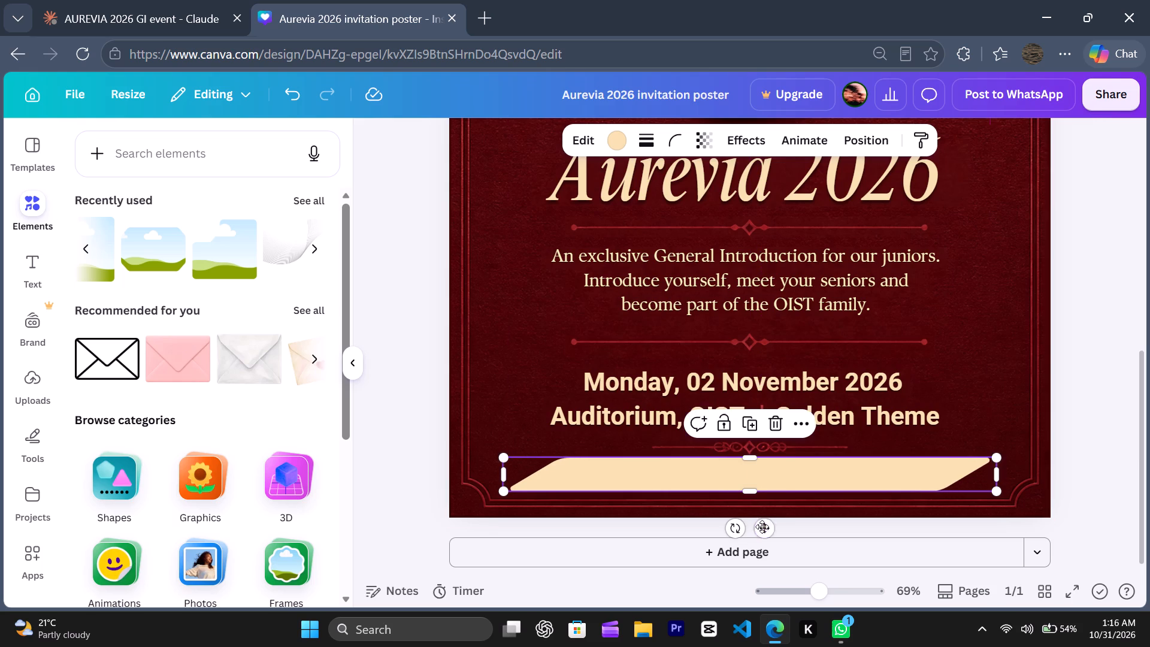
{"action": "left_click_drag", "start_coordinate": [998, 471], "coordinate": [989, 473]}
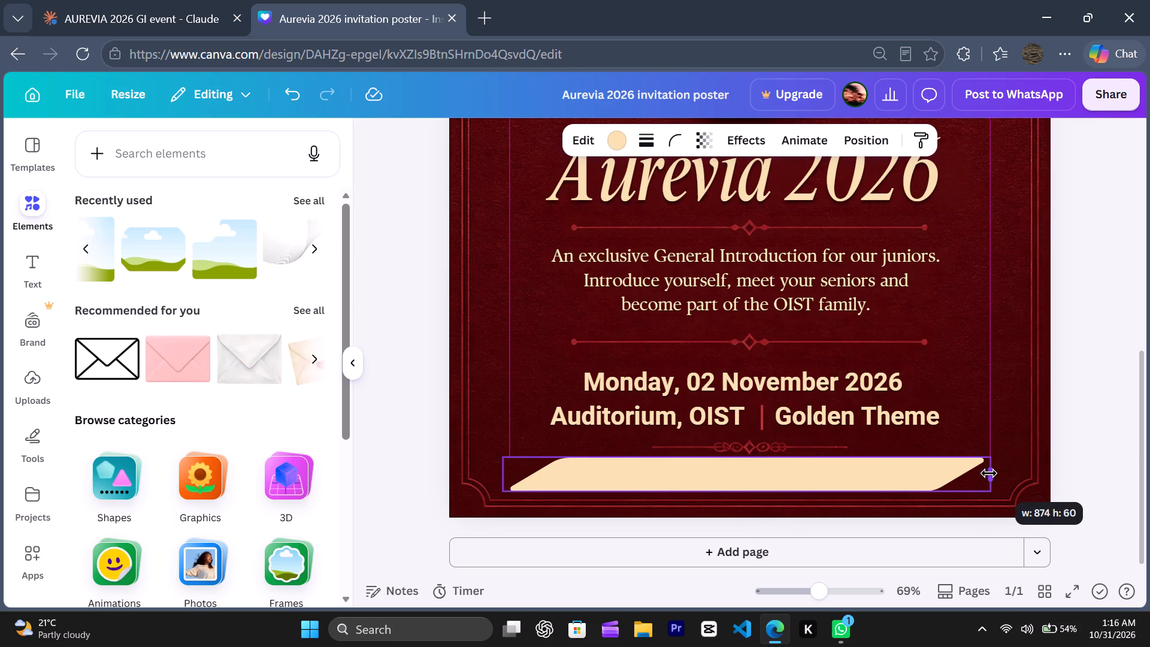
{"action": "left_click_drag", "start_coordinate": [989, 473], "coordinate": [989, 474]}
{"action": "left_click_drag", "start_coordinate": [507, 473], "coordinate": [515, 472]}
{"action": "left_click", "coordinate": [1064, 267]}
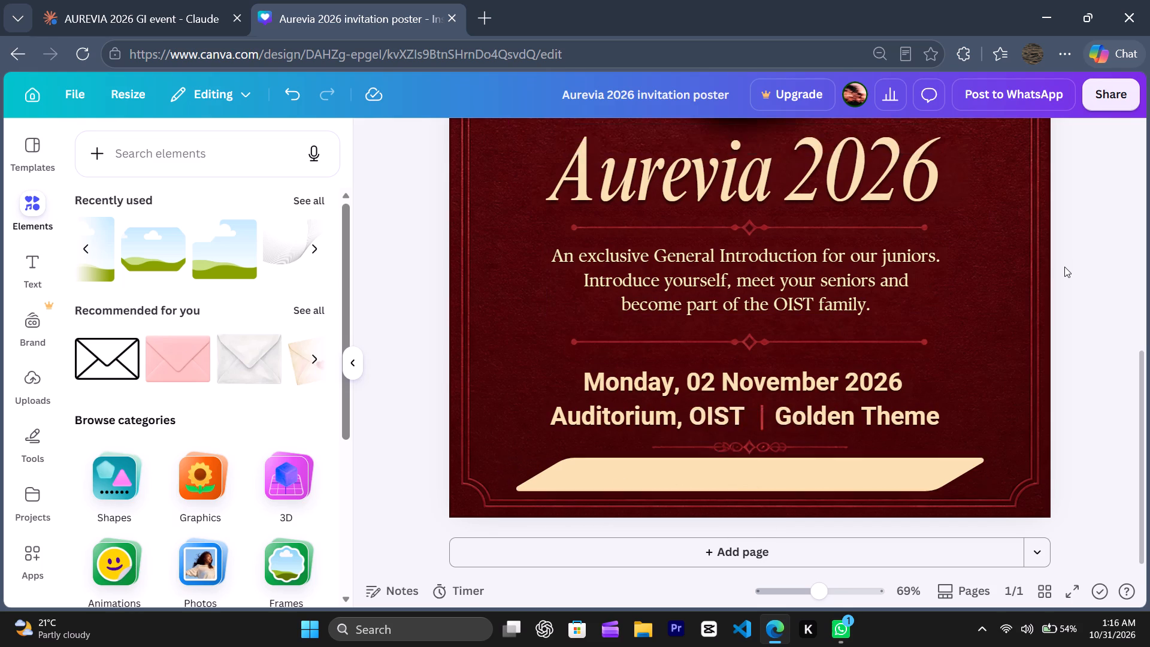
Duplicate the "Aurevia 2026" title text on the poster.
{"action": "scroll", "coordinate": [1064, 267], "scroll_direction": "up", "scroll_amount": 1}
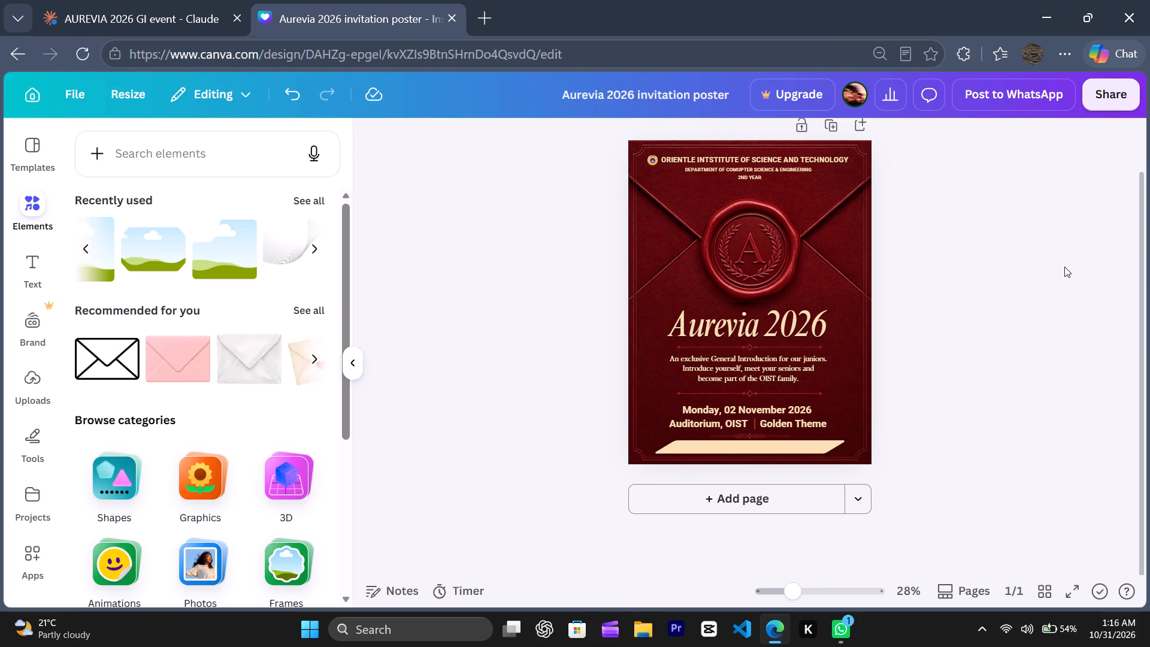
{"action": "left_click", "coordinate": [764, 327]}
{"action": "left_click", "coordinate": [748, 323]}
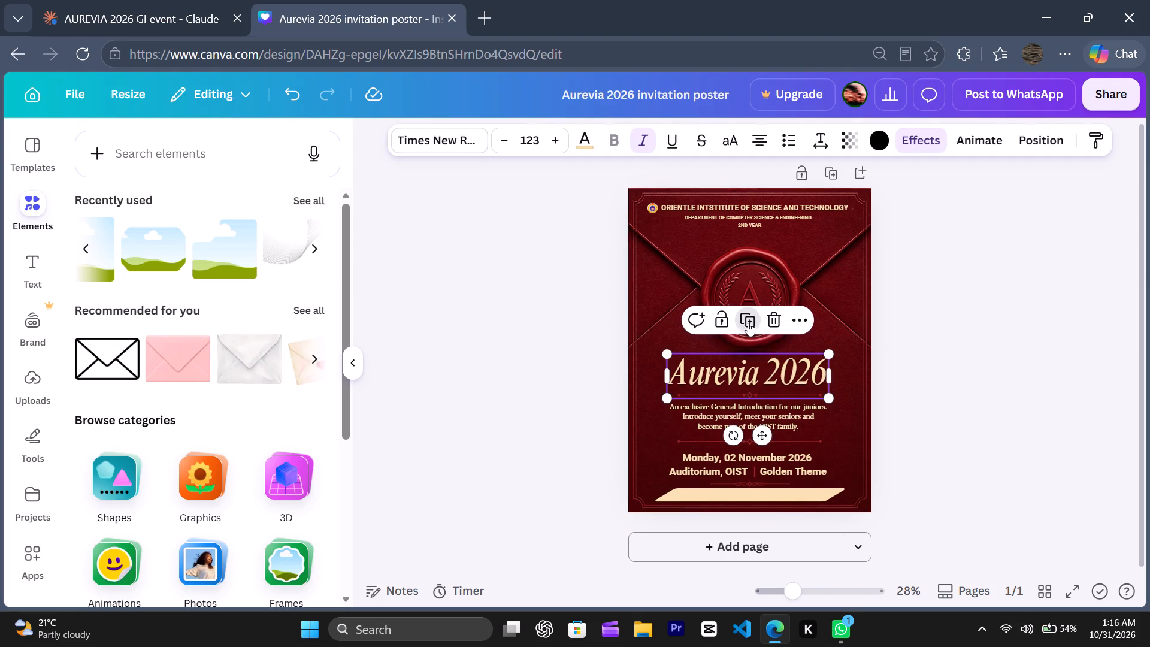
Replace the duplicated title's text with "Mr./Mrs.".
{"action": "double_click", "coordinate": [740, 380]}
{"action": "key", "text": "shift+m"}
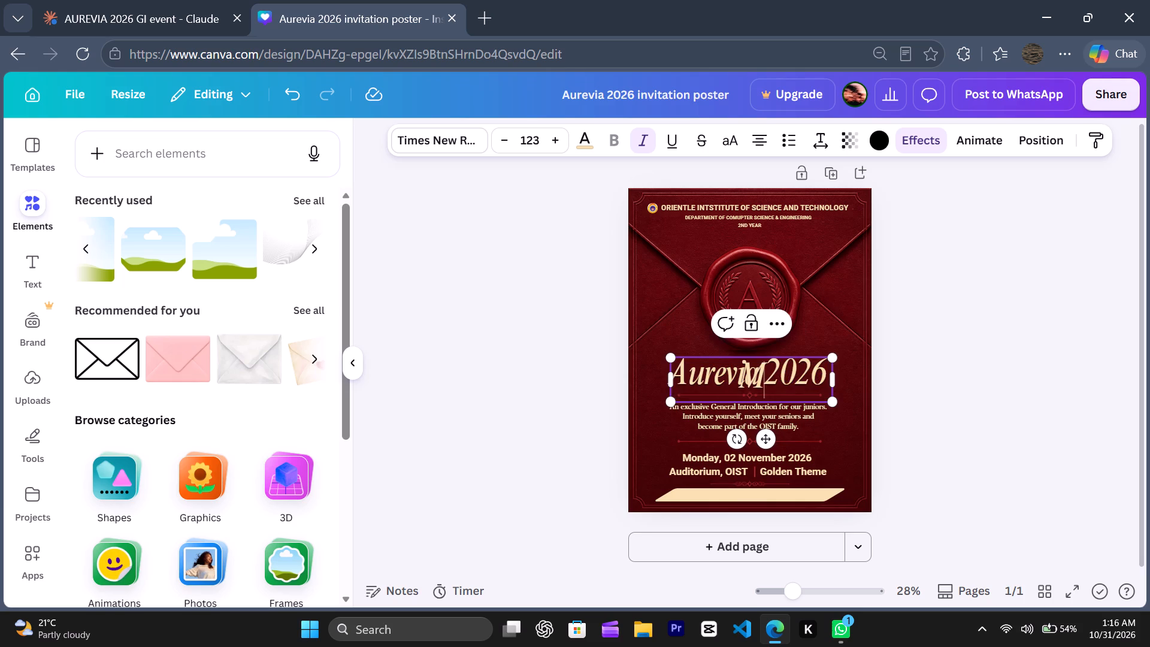
{"action": "key", "text": "r"}
{"action": "type", "text": "."}
{"action": "key", "text": "space"}
{"action": "type", "text": "MR"}
{"action": "key", "text": "BackSpace"}
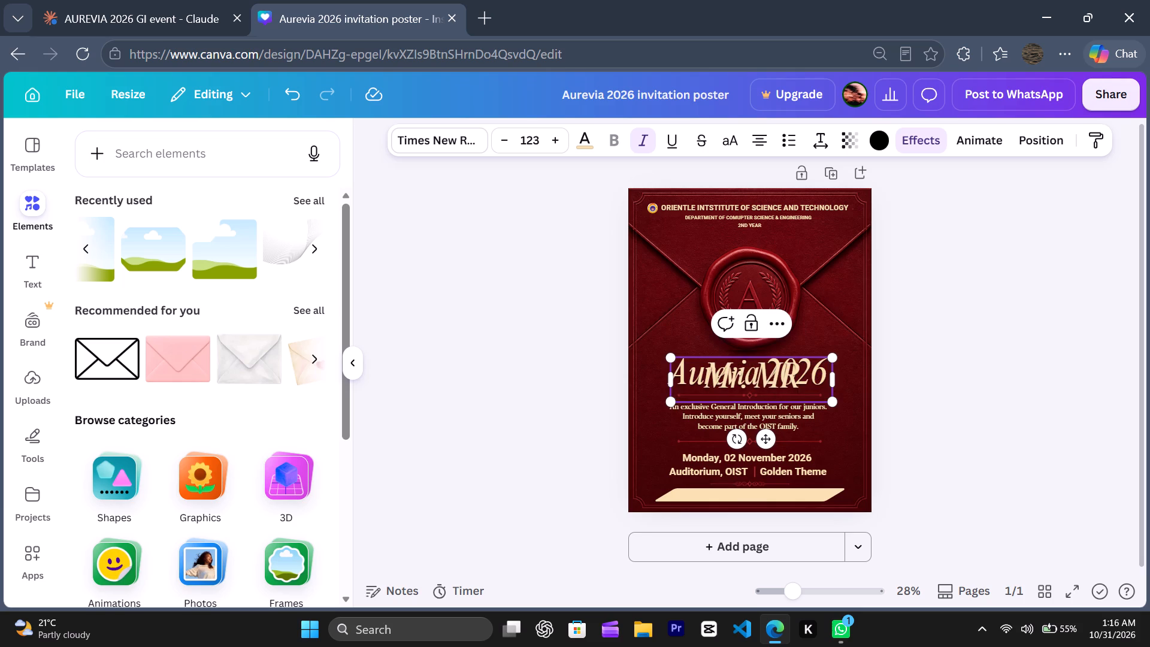
{"action": "key", "text": "BackSpace"}
{"action": "key", "text": "slash"}
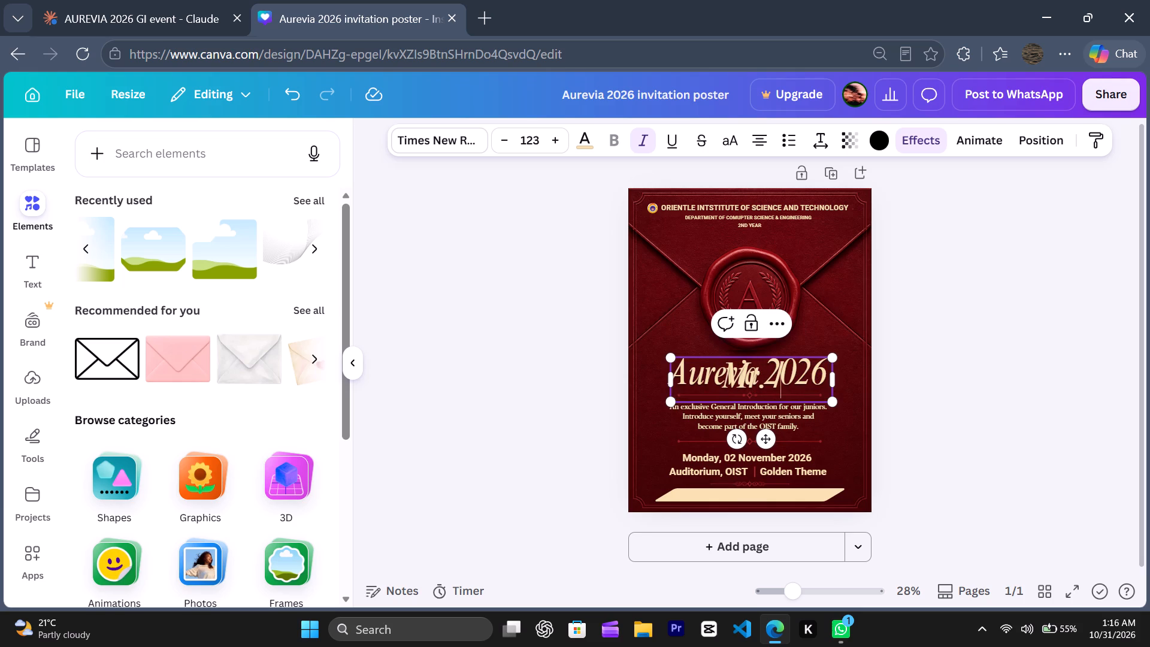
{"action": "key", "text": "BackSpace"}
{"action": "key", "text": "BackSpace"}
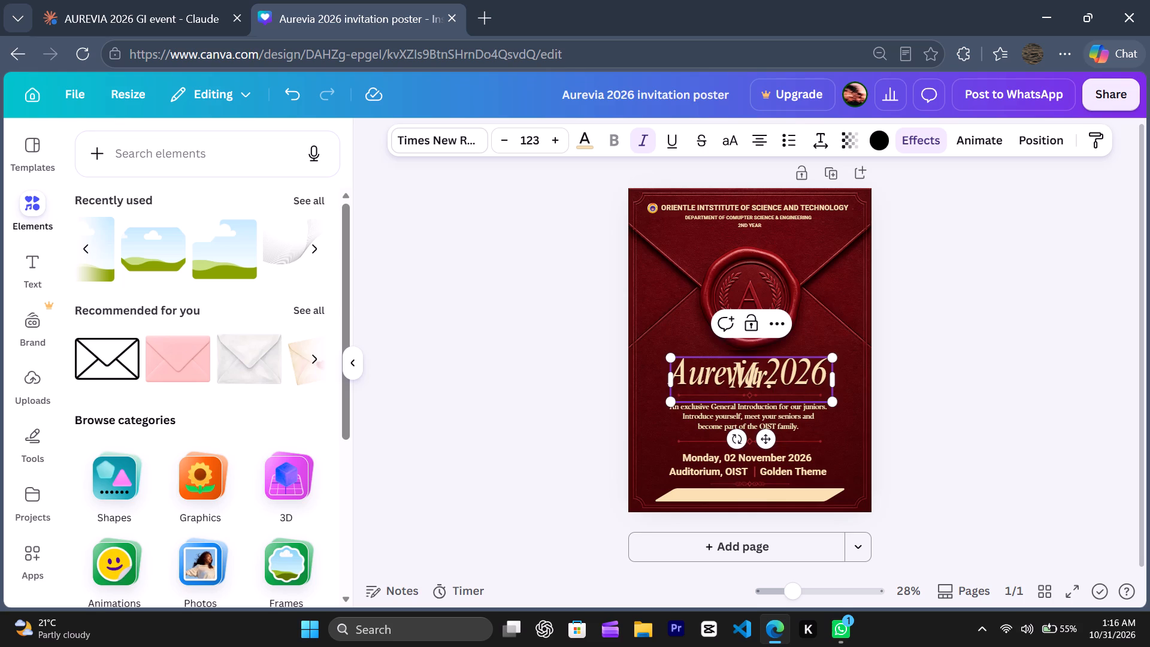
{"action": "key", "text": "slash"}
{"action": "key", "text": "BackSpace"}
{"action": "key", "text": "space"}
{"action": "type", "text": "."}
{"action": "key", "text": "BackSpace"}
{"action": "key", "text": "BackSpace"}
{"action": "key", "text": "slash"}
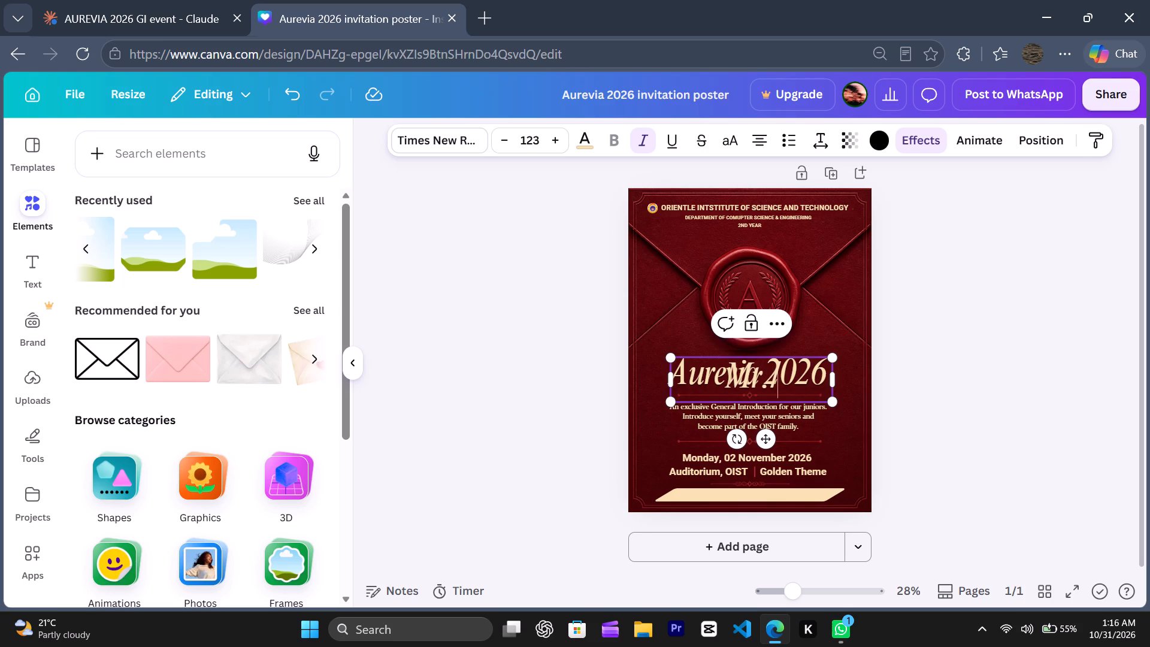
{"action": "type", "text": "Mr"}
{"action": "key", "text": "s"}
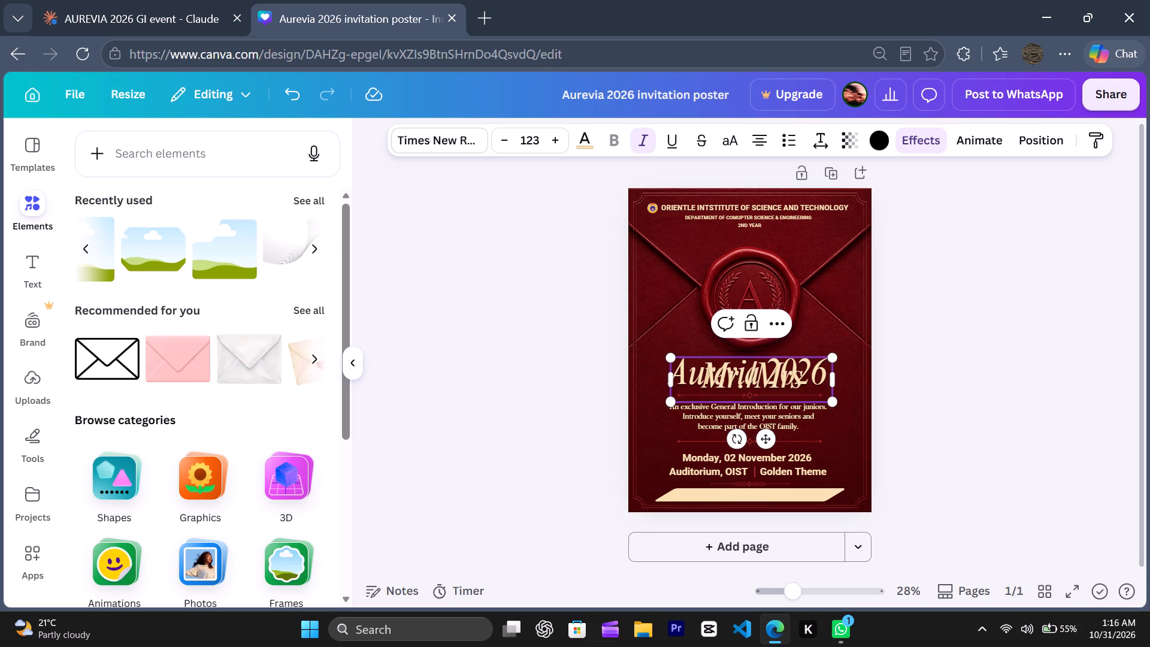
{"action": "key", "text": "period"}
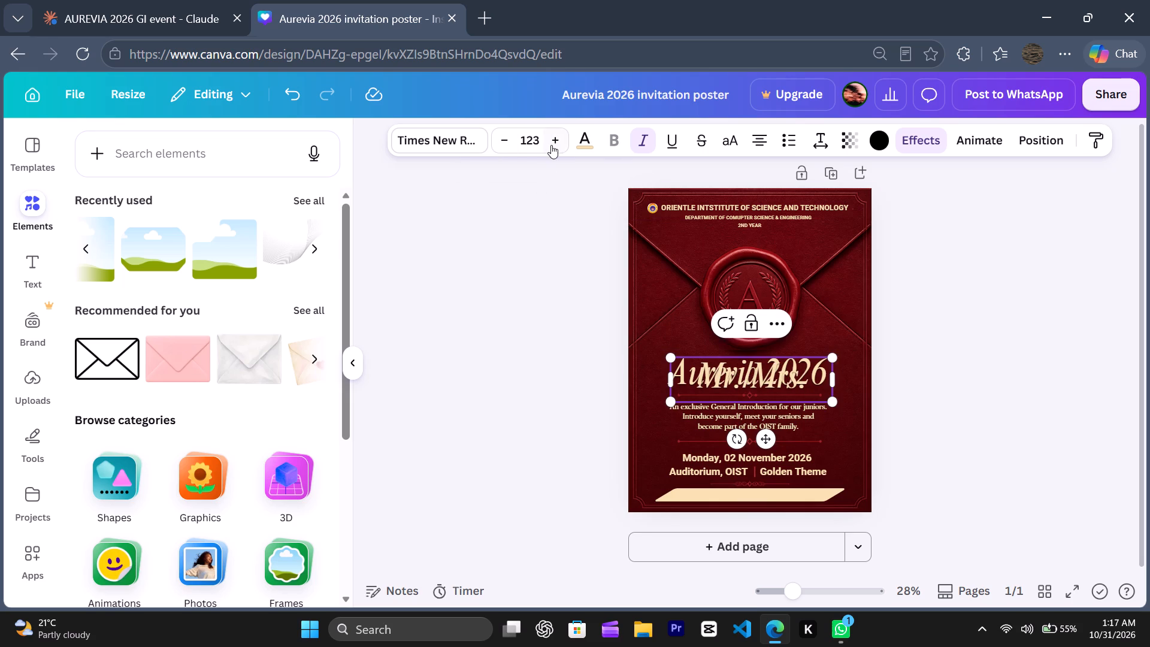
Colour the "Mr./Mrs." text black (#000000).
{"action": "left_click", "coordinate": [580, 141]}
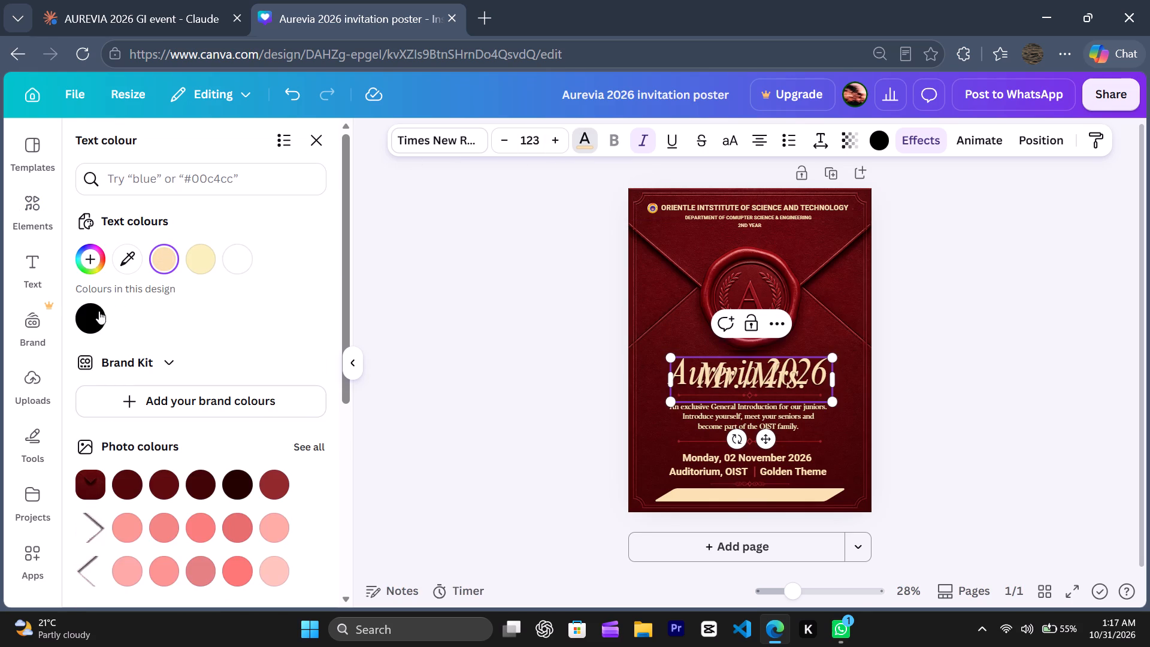
{"action": "double_click", "coordinate": [96, 315]}
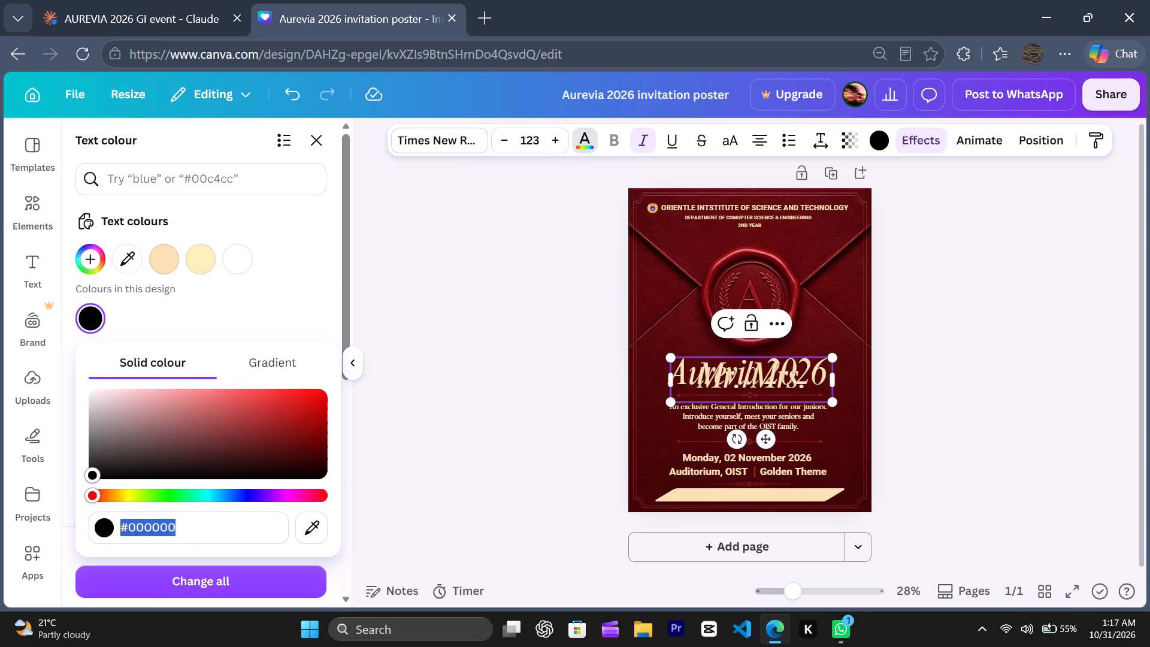
{"action": "triple_click", "coordinate": [712, 389]}
{"action": "left_click", "coordinate": [712, 389]}
{"action": "left_click", "coordinate": [89, 321]}
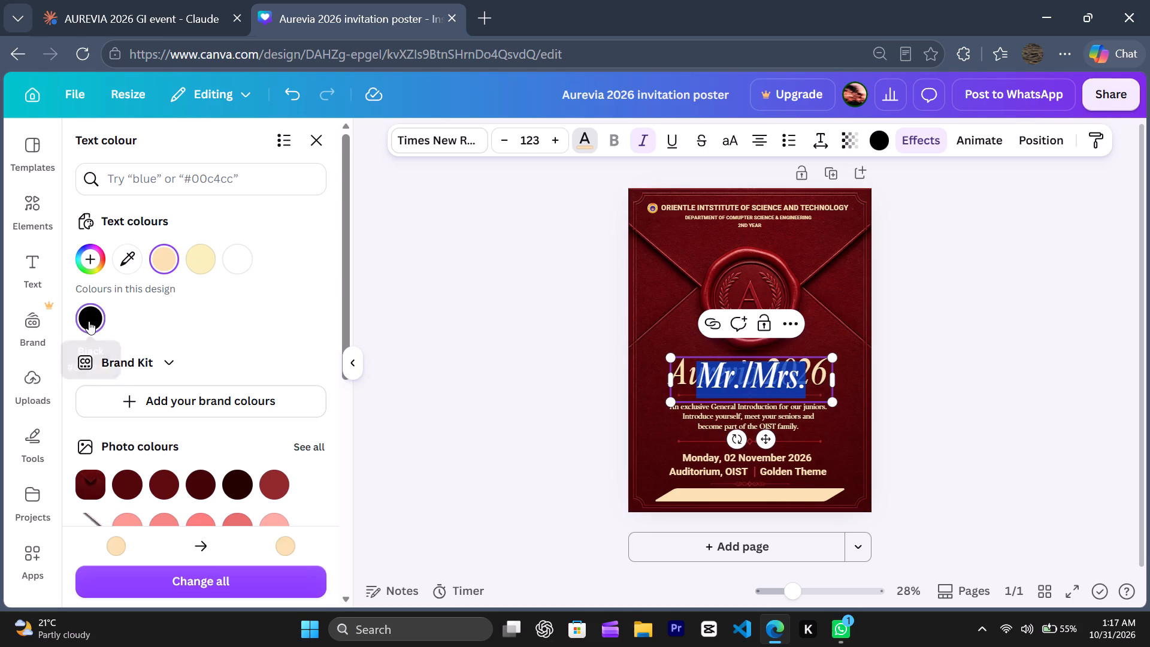
{"action": "left_click", "coordinate": [550, 305]}
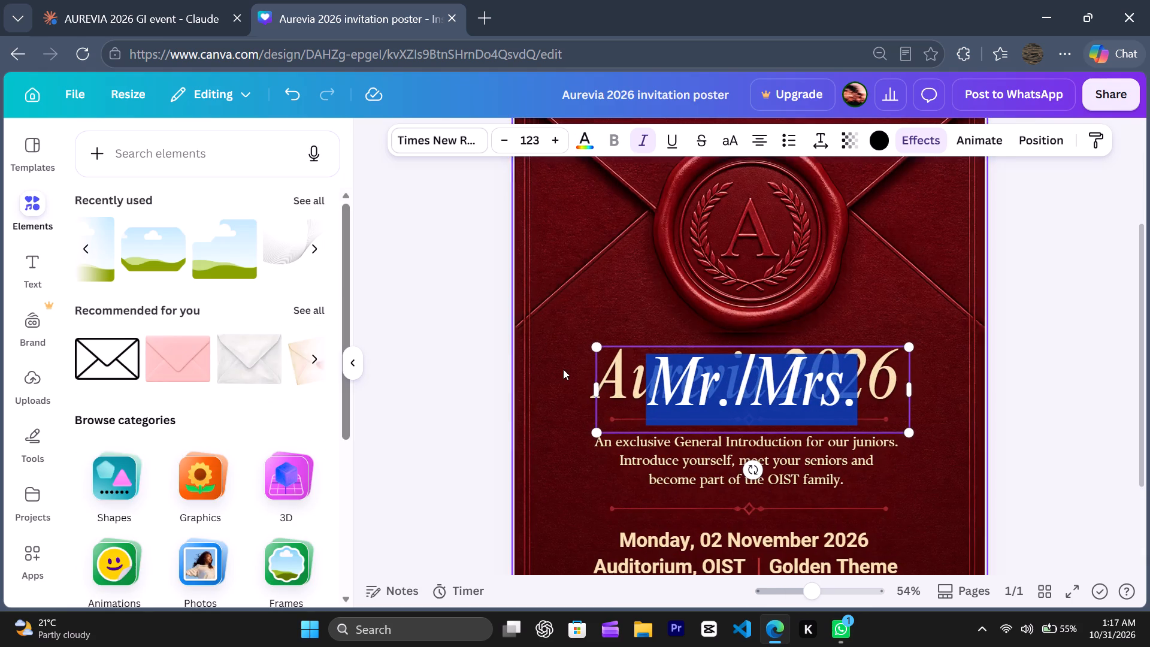
{"action": "left_click", "coordinate": [411, 325]}
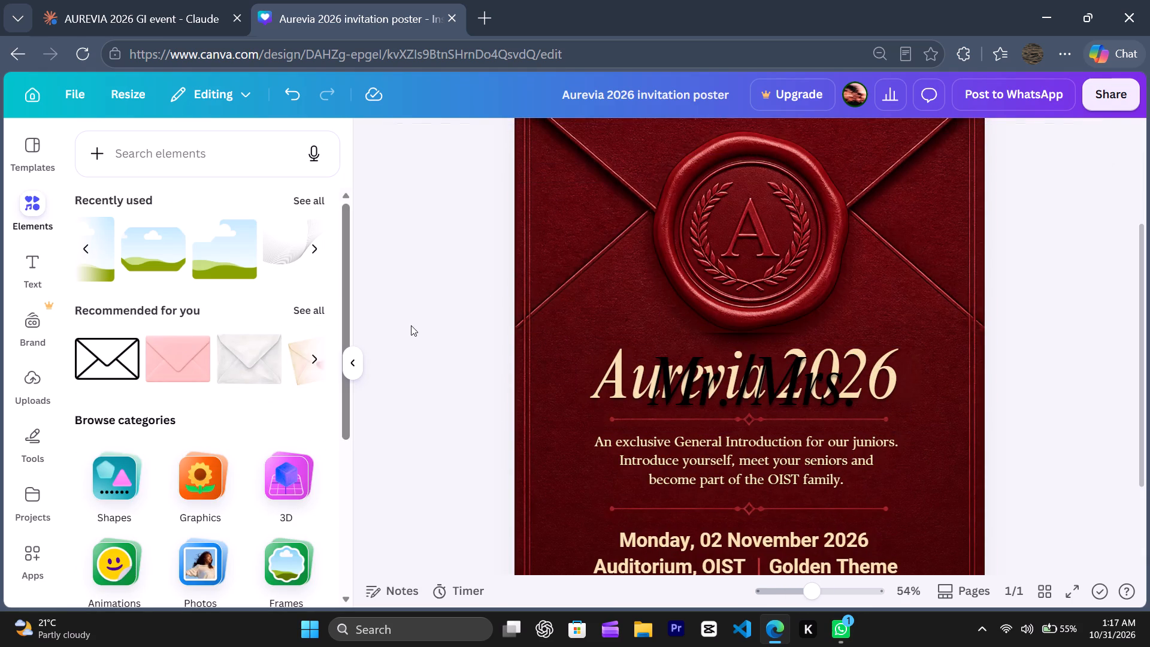
Shrink the "Mr./Mrs." text to size 32 and place it inside the cream banner near its left end.
{"action": "left_click", "coordinate": [694, 385]}
{"action": "scroll", "coordinate": [694, 385], "scroll_direction": "down", "scroll_amount": 2}
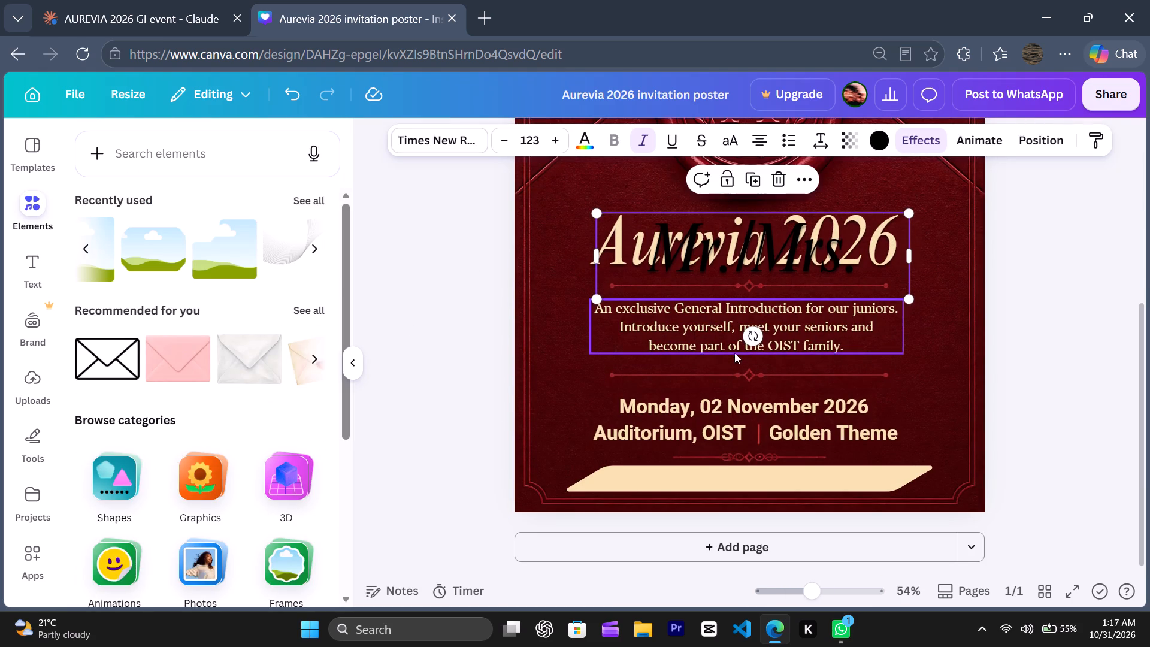
{"action": "left_click_drag", "start_coordinate": [749, 234], "coordinate": [658, 443]}
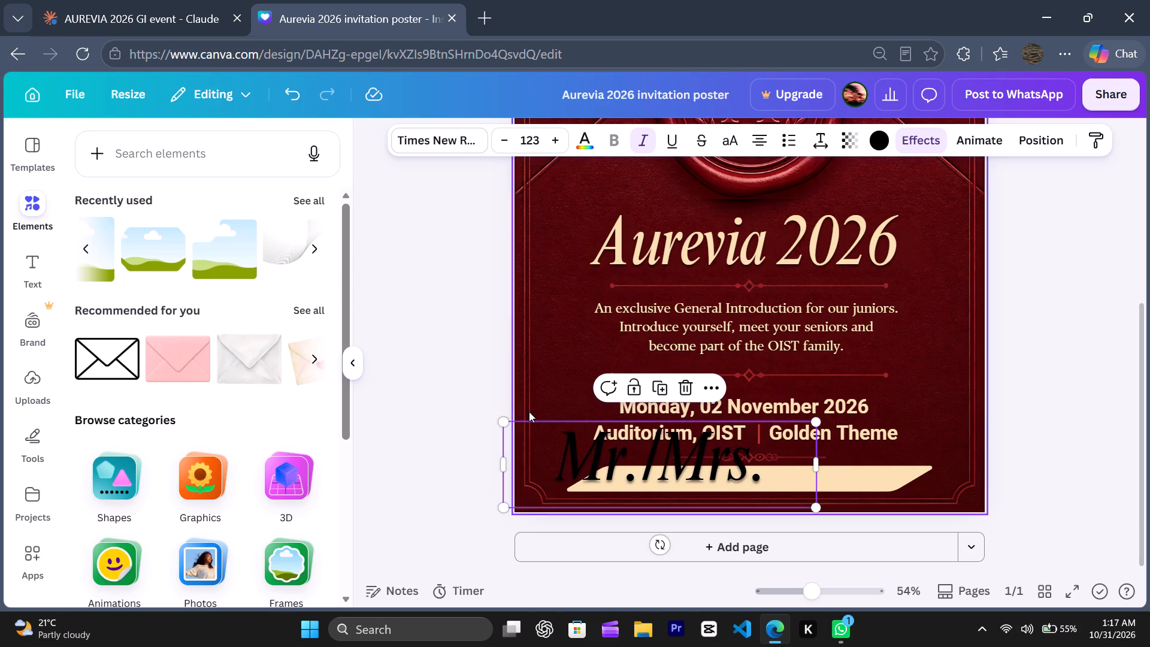
{"action": "left_click_drag", "start_coordinate": [500, 421], "coordinate": [688, 462]}
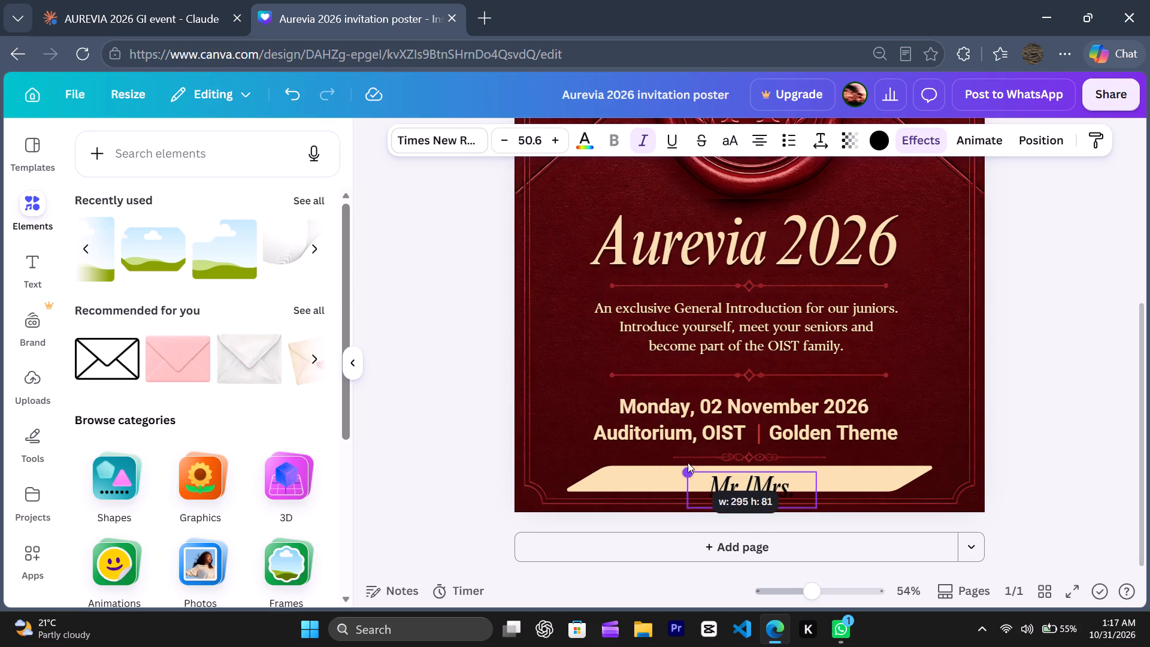
{"action": "left_click_drag", "start_coordinate": [770, 548], "coordinate": [667, 540]}
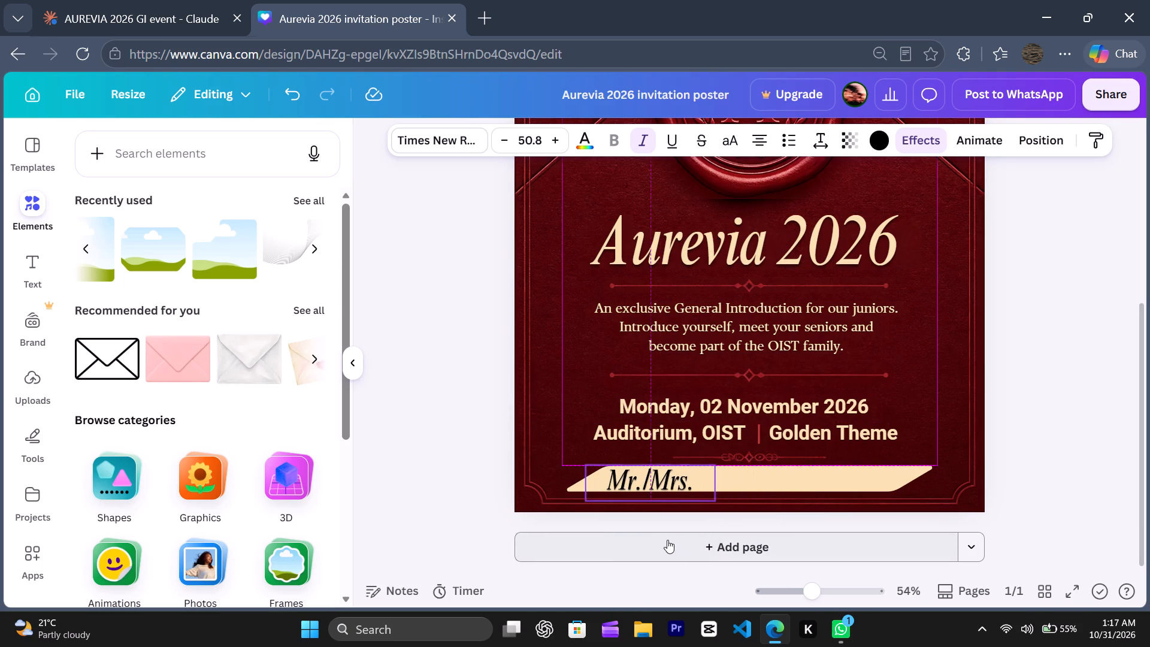
{"action": "left_click_drag", "start_coordinate": [667, 540], "coordinate": [665, 540]}
{"action": "left_click_drag", "start_coordinate": [584, 465], "coordinate": [629, 471]}
{"action": "left_click_drag", "start_coordinate": [692, 542], "coordinate": [661, 533]}
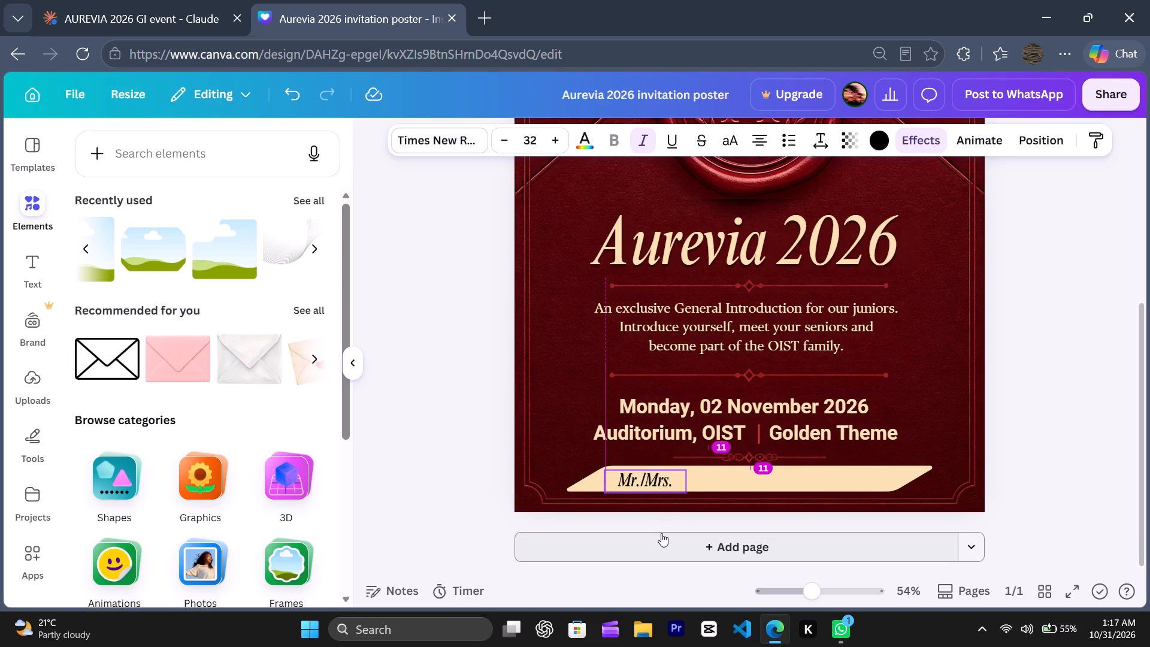
{"action": "left_click_drag", "start_coordinate": [661, 533], "coordinate": [665, 532]}
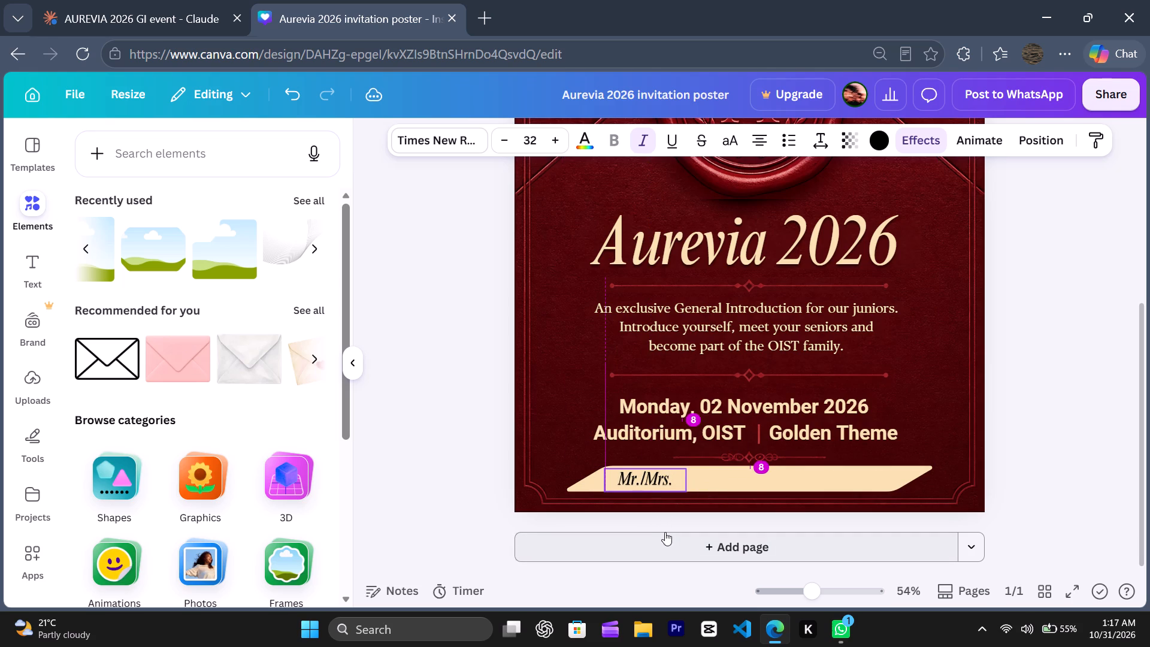
{"action": "left_click_drag", "start_coordinate": [665, 532], "coordinate": [665, 534]}
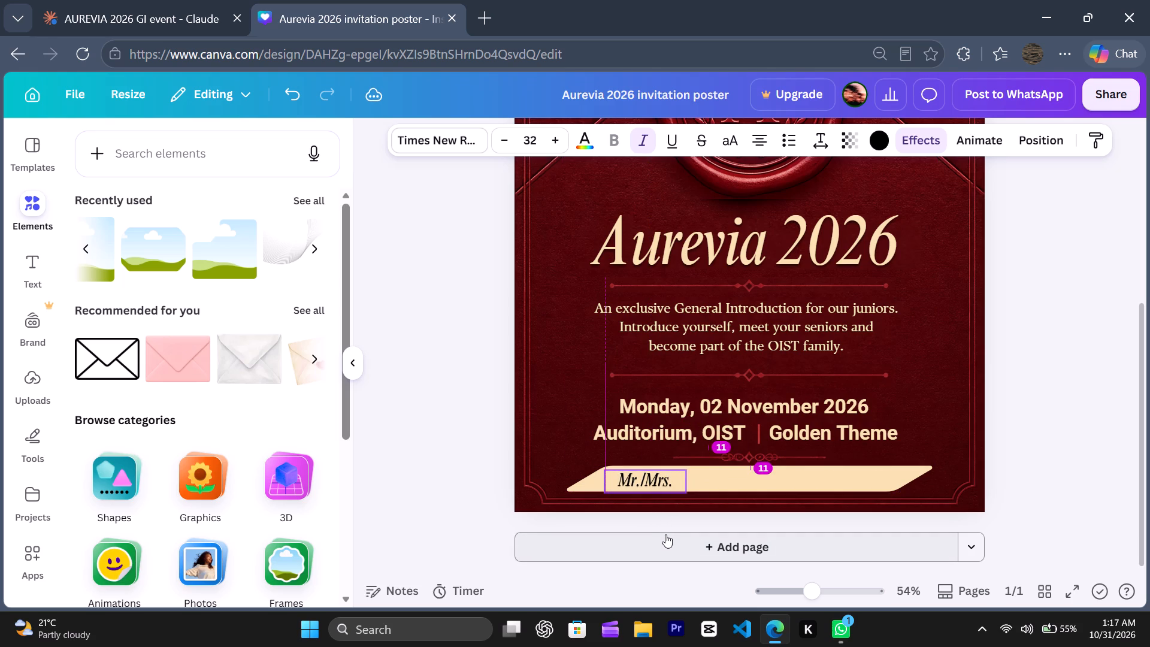
{"action": "left_click_drag", "start_coordinate": [665, 534], "coordinate": [665, 535]}
{"action": "left_click", "coordinate": [462, 378]}
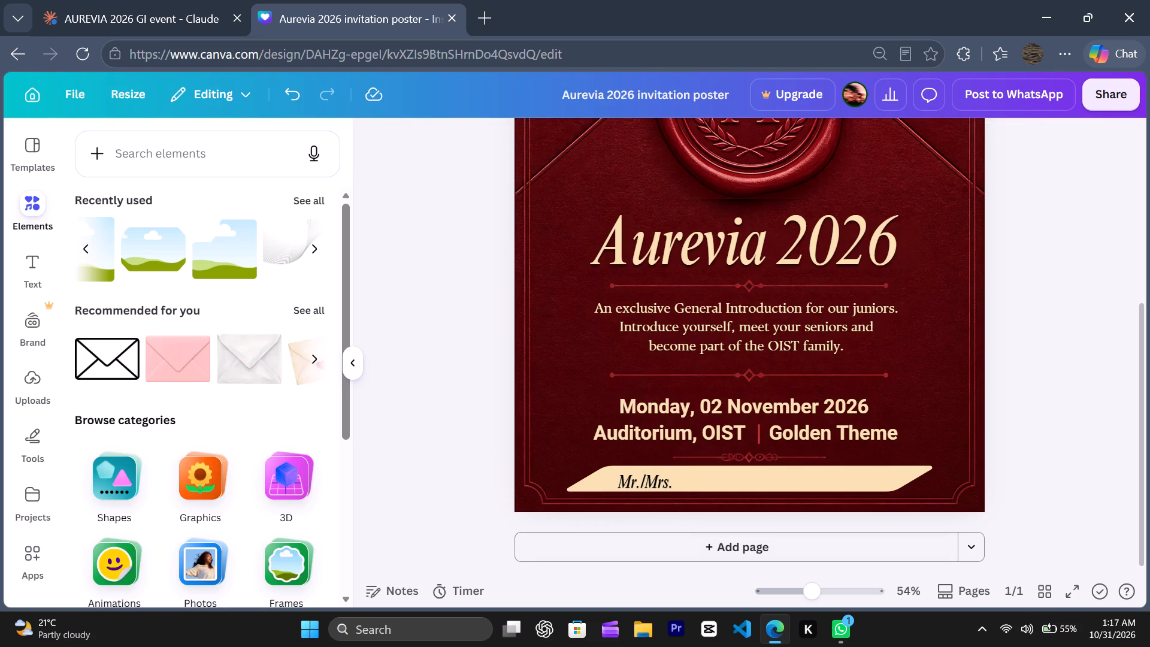
Search the elements for "line" and add a plain Line shape to the poster.
{"action": "left_click", "coordinate": [237, 156]}
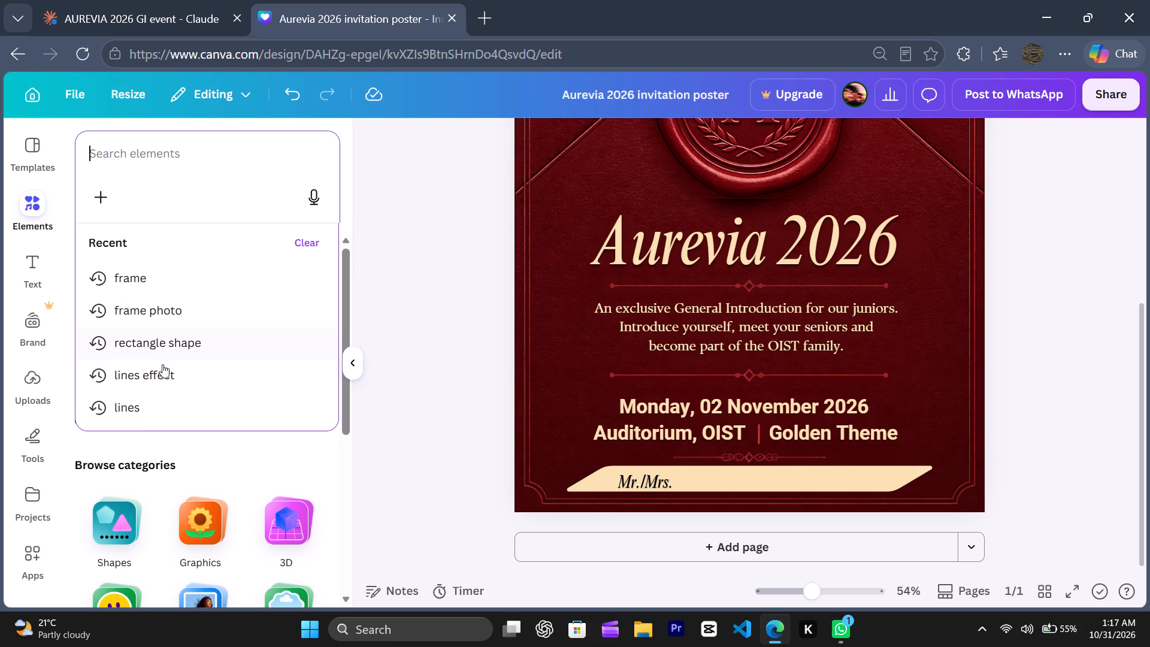
{"action": "left_click", "coordinate": [156, 404]}
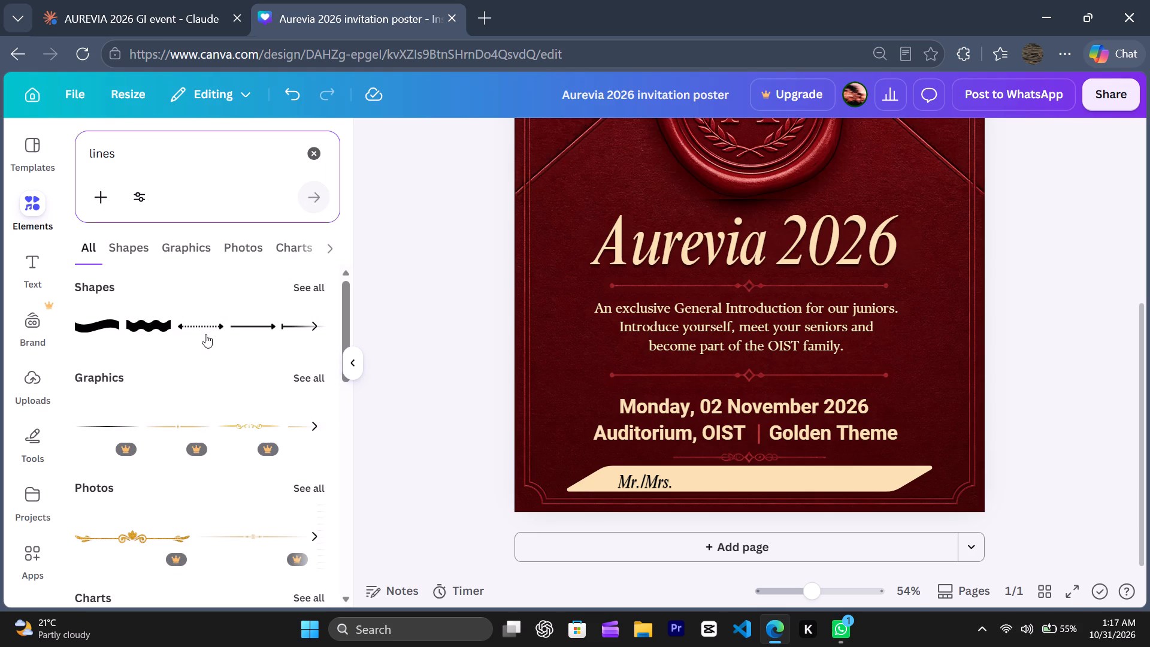
{"action": "scroll", "coordinate": [241, 320], "scroll_direction": "left", "scroll_amount": 1}
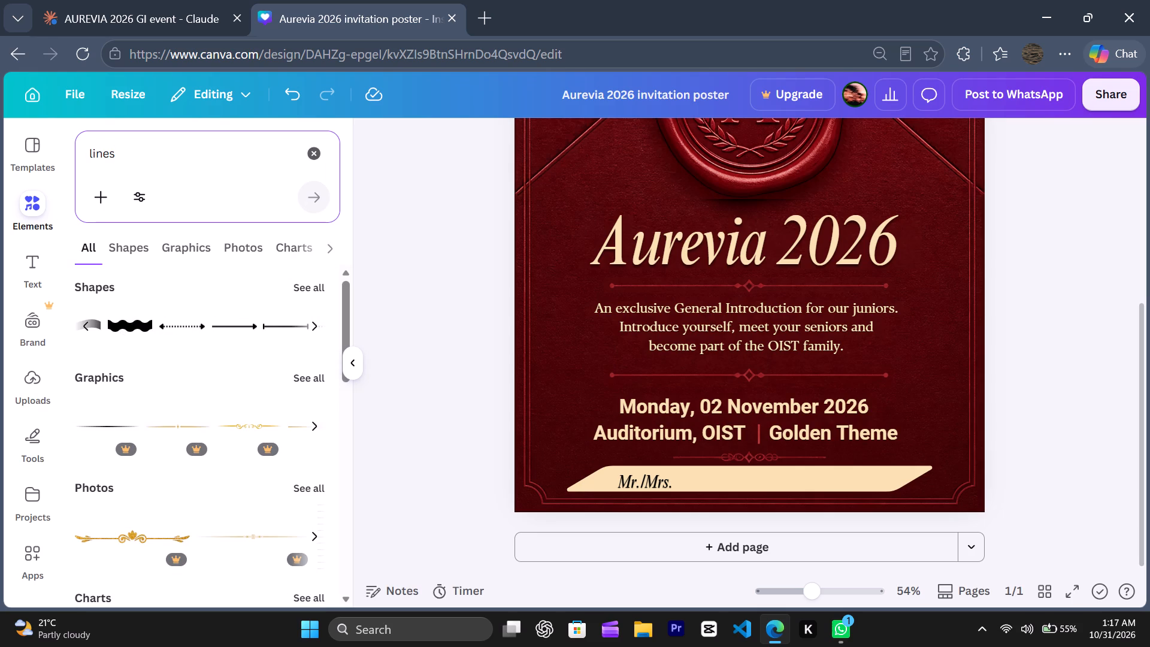
{"action": "key", "text": "BackSpace"}
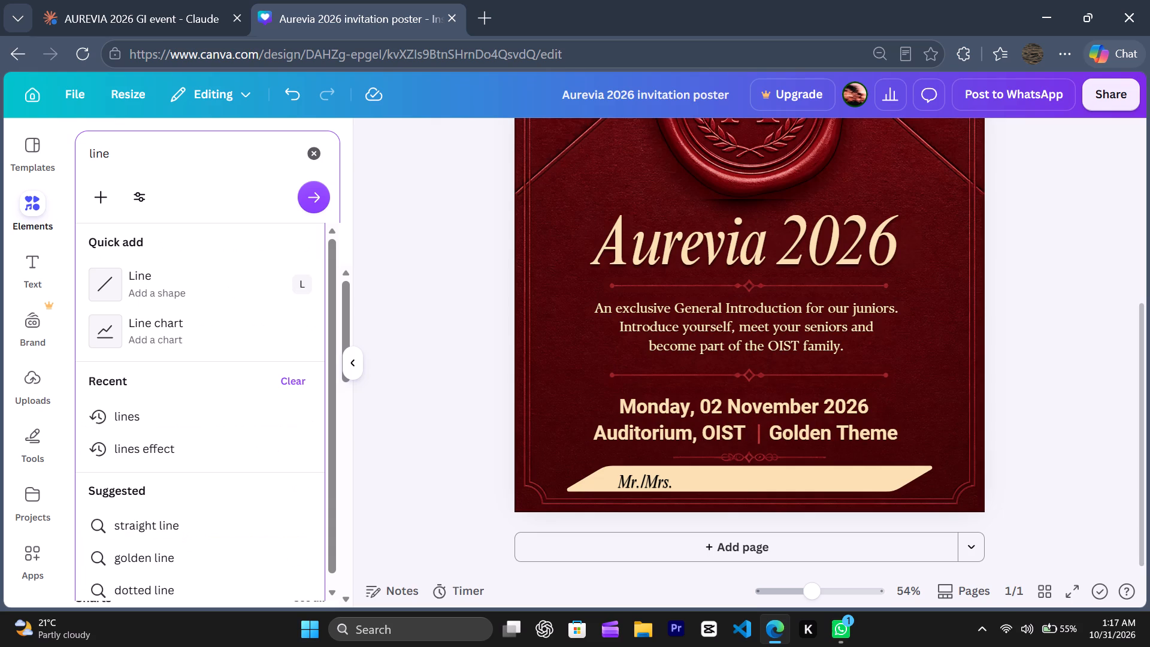
{"action": "left_click", "coordinate": [205, 265]}
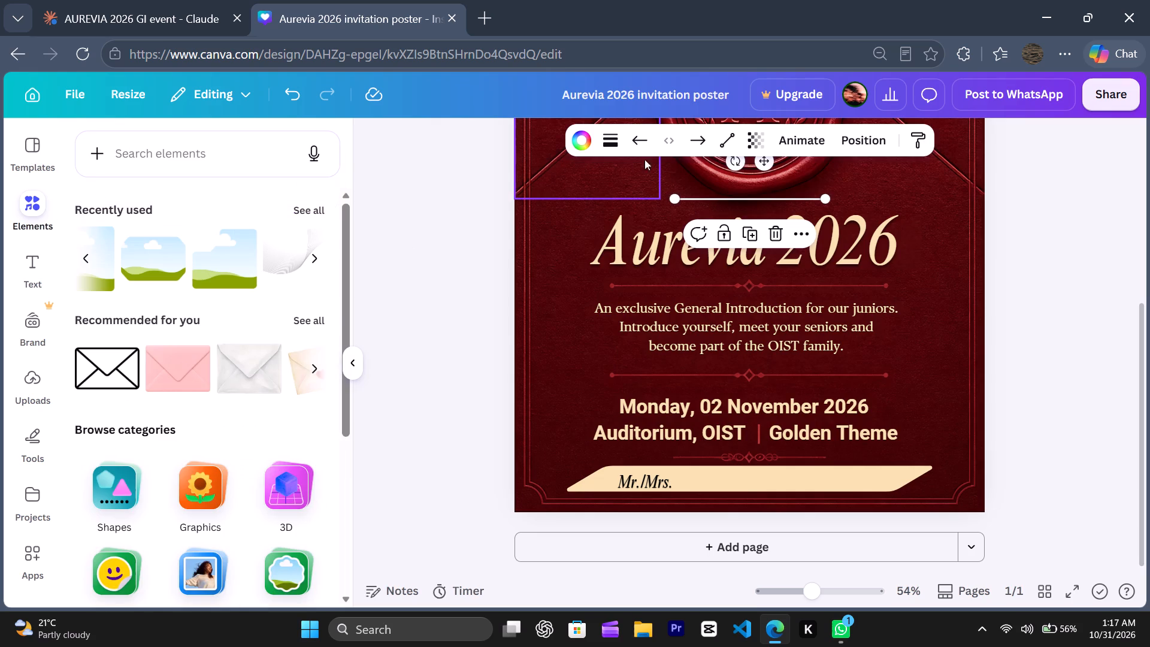
Give the new line a dotted stroke style and colour it black.
{"action": "left_click", "coordinate": [604, 132]}
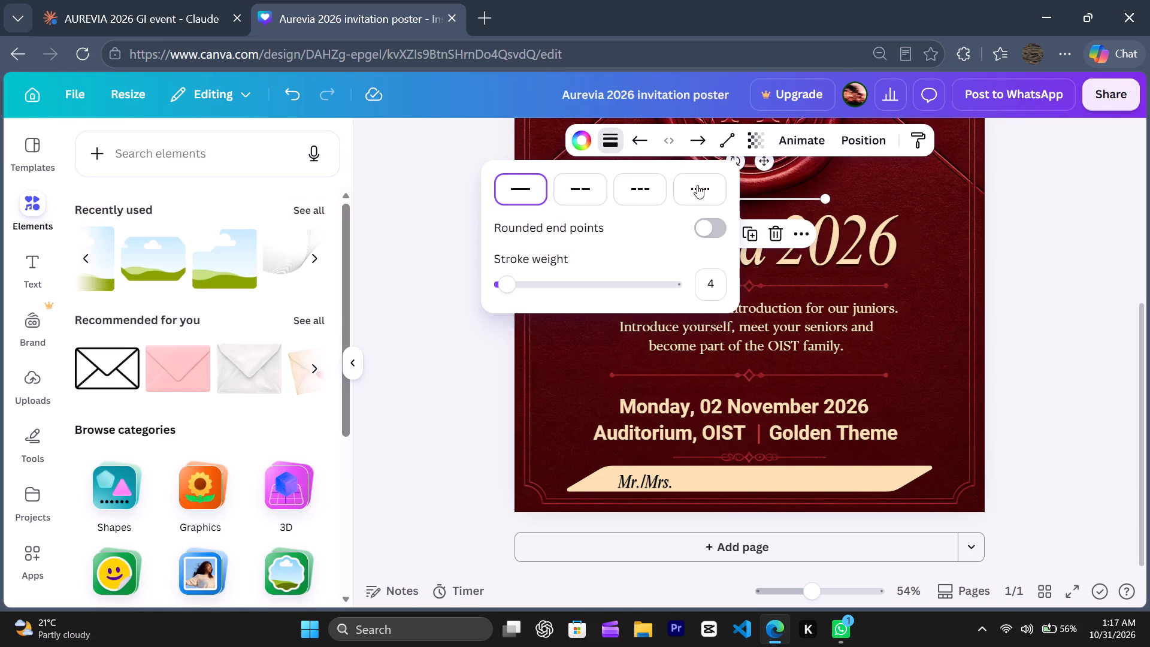
{"action": "left_click", "coordinate": [697, 185]}
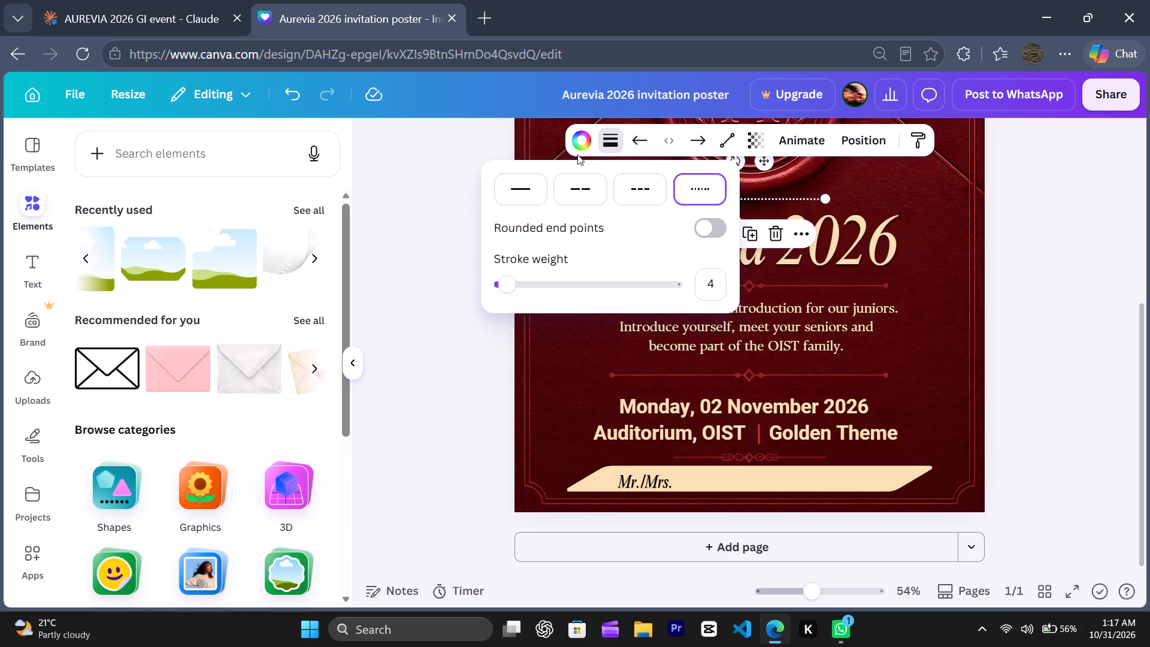
{"action": "left_click", "coordinate": [578, 140]}
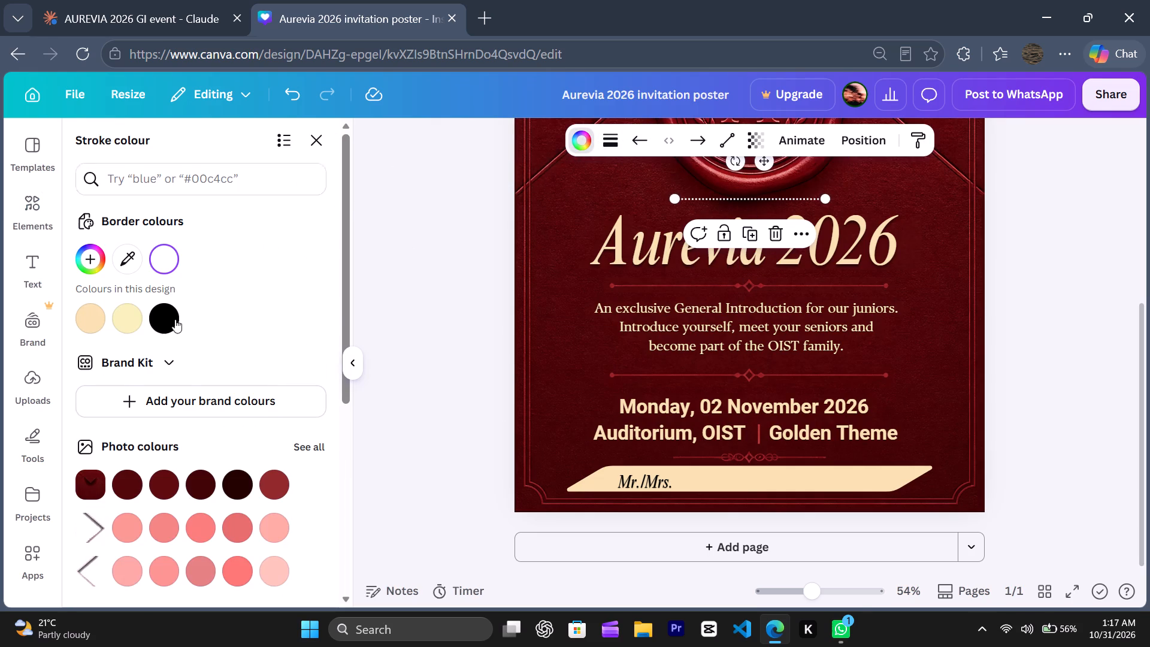
{"action": "left_click", "coordinate": [175, 320]}
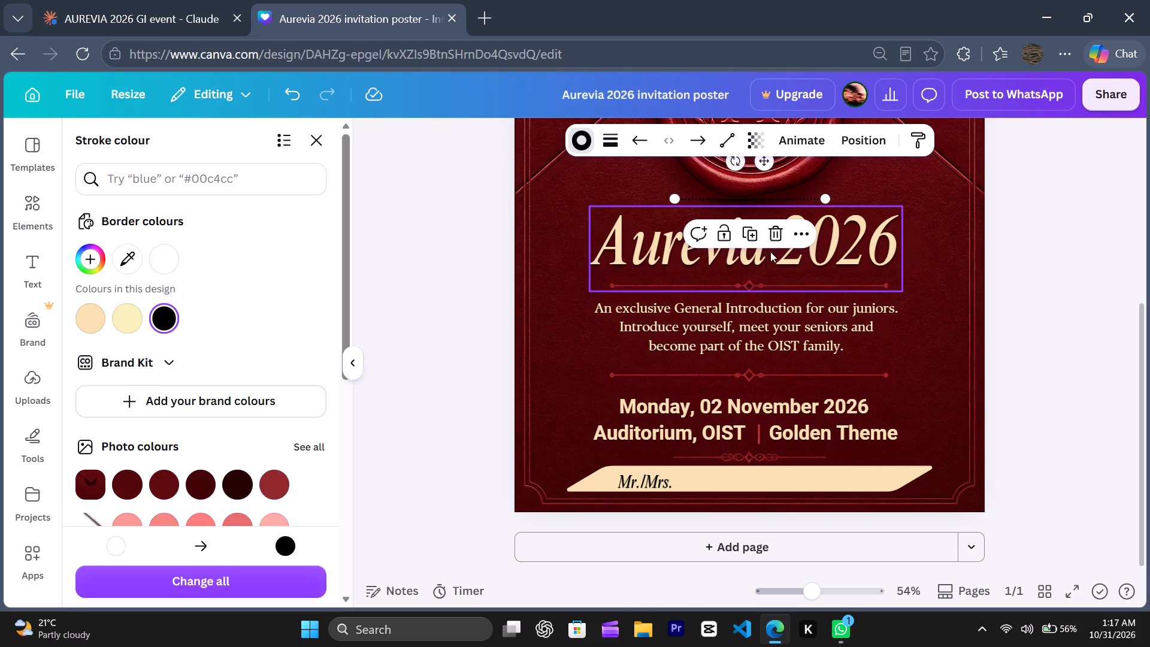
Move the dotted line onto the cream banner, starting just after "Mr./Mrs." at its baseline.
{"action": "left_click_drag", "start_coordinate": [772, 201], "coordinate": [767, 491]}
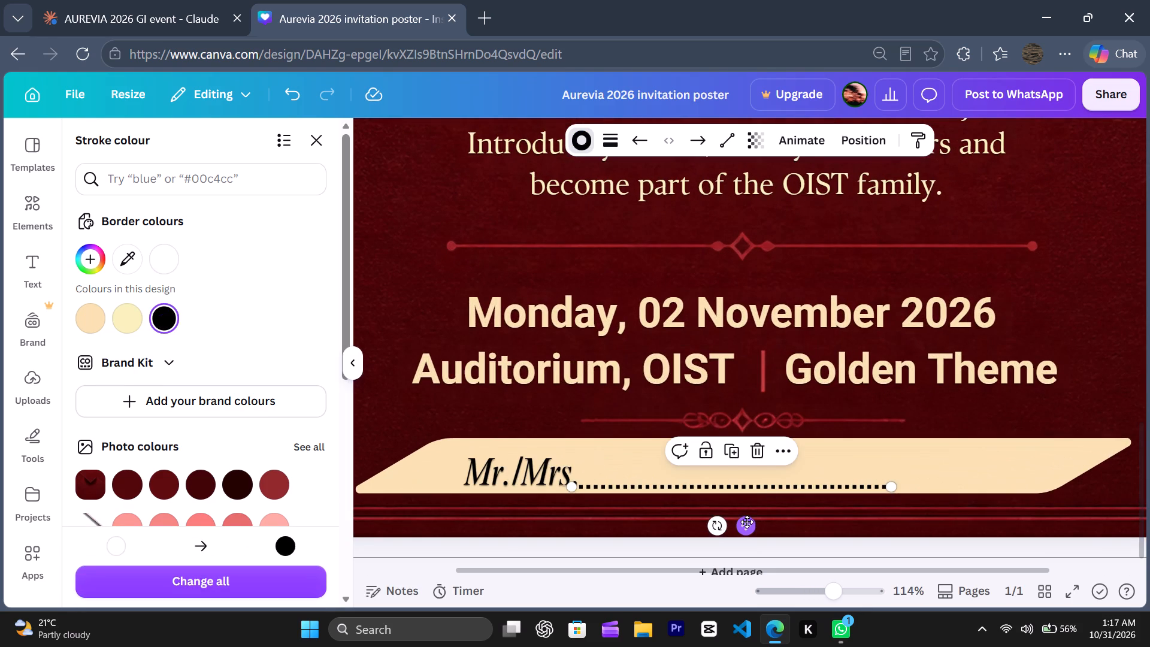
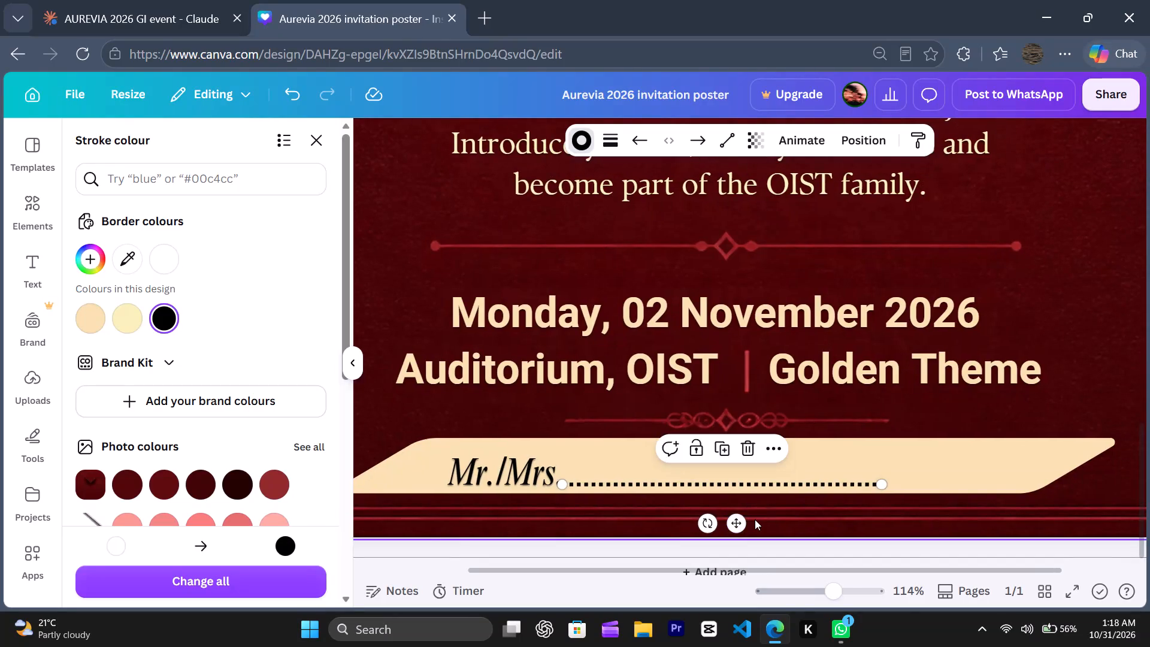
Make the black dotted name line after "Mr./Mrs." on the cream banner fainter by lowering its opacity.
{"action": "scroll", "coordinate": [637, 458], "scroll_direction": "right", "scroll_amount": 1}
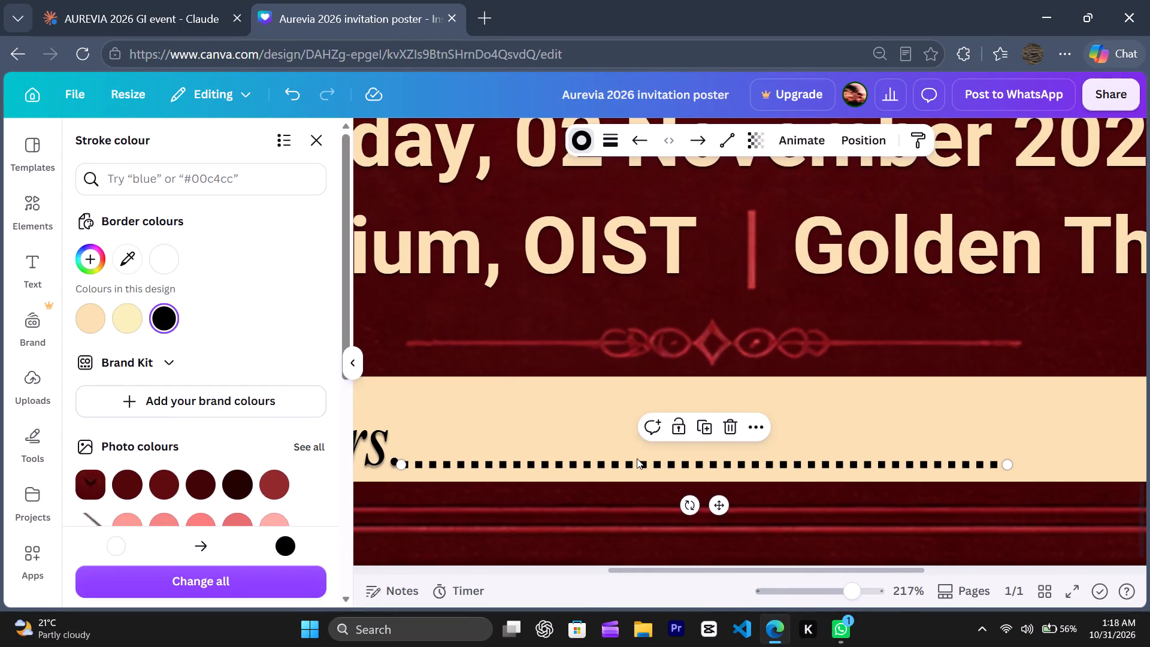
{"action": "scroll", "coordinate": [637, 458], "scroll_direction": "right", "scroll_amount": 1}
{"action": "left_click", "coordinate": [623, 458]}
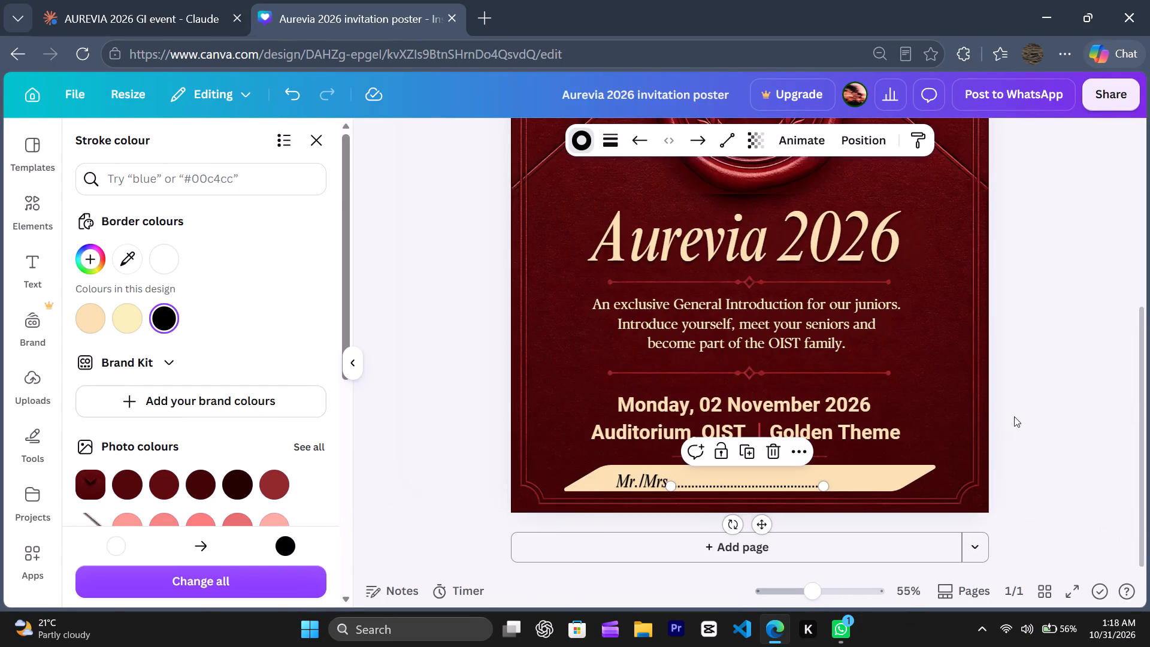
{"action": "left_click", "coordinate": [1014, 416]}
{"action": "left_click", "coordinate": [1014, 416]}
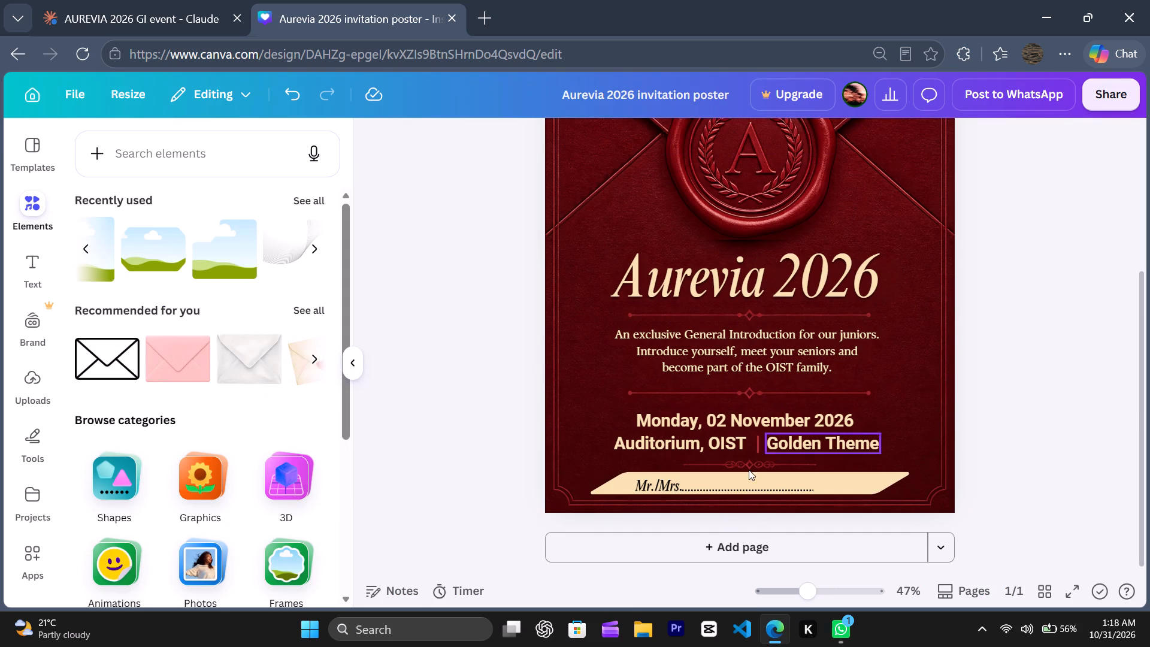
{"action": "left_click", "coordinate": [733, 486]}
{"action": "left_click", "coordinate": [758, 140]}
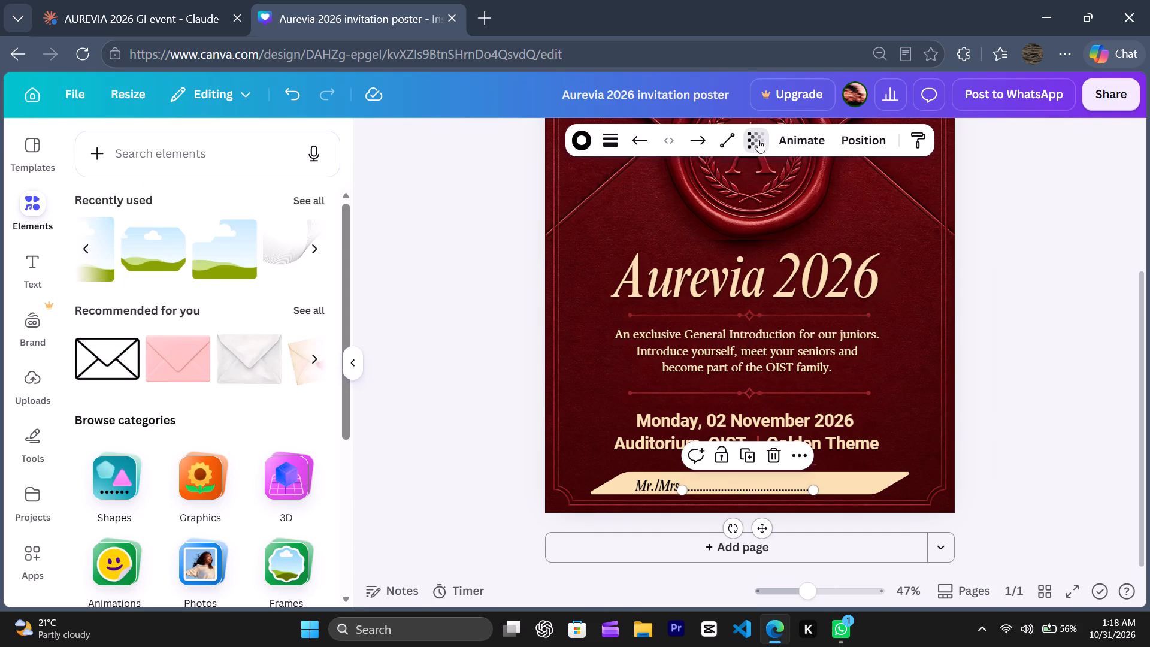
{"action": "left_click", "coordinate": [755, 143]}
{"action": "left_click", "coordinate": [752, 147]}
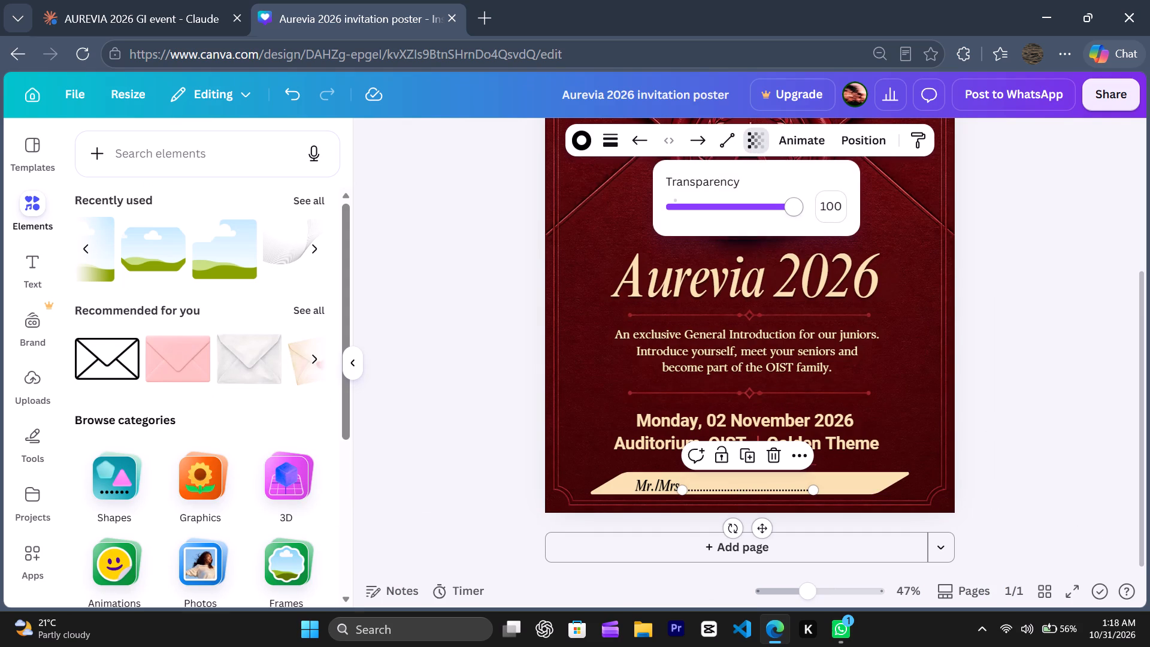
{"action": "left_click_drag", "start_coordinate": [801, 222], "coordinate": [731, 236]}
{"action": "left_click", "coordinate": [1037, 246]}
{"action": "left_click", "coordinate": [1037, 246]}
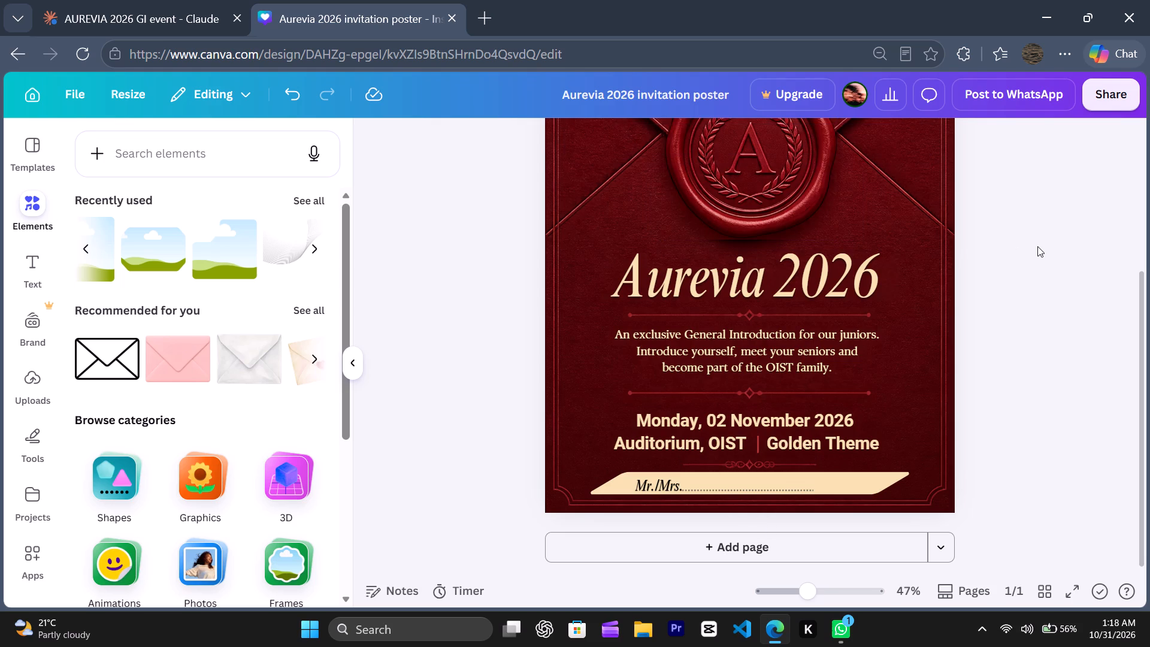
Download the invitation poster as a high-quality PNG at 1,080 × 1,440 px.
{"action": "scroll", "coordinate": [1027, 235], "scroll_direction": "up", "scroll_amount": 1}
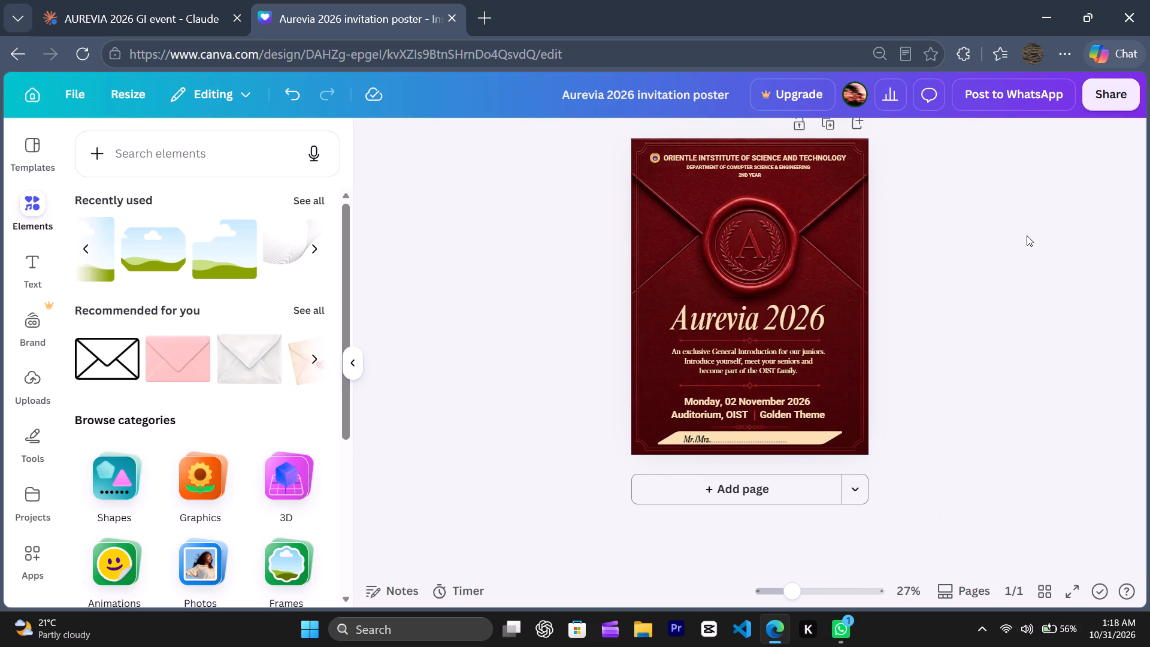
{"action": "scroll", "coordinate": [1027, 235], "scroll_direction": "up", "scroll_amount": 1}
{"action": "left_click", "coordinate": [1113, 103]}
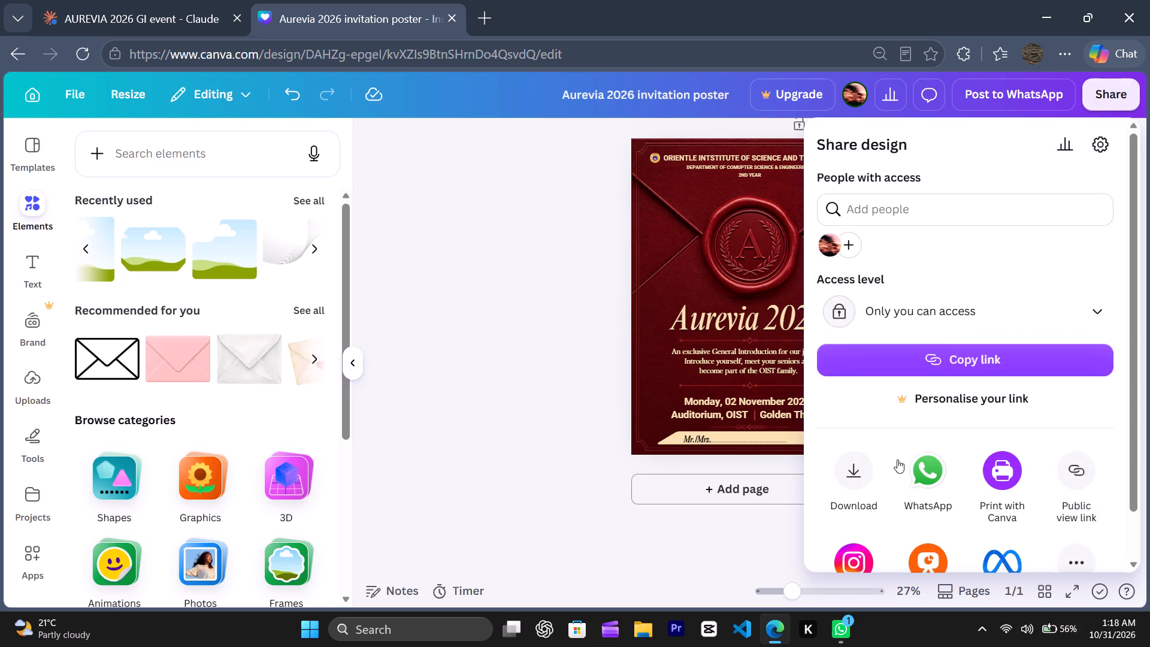
{"action": "left_click", "coordinate": [871, 483]}
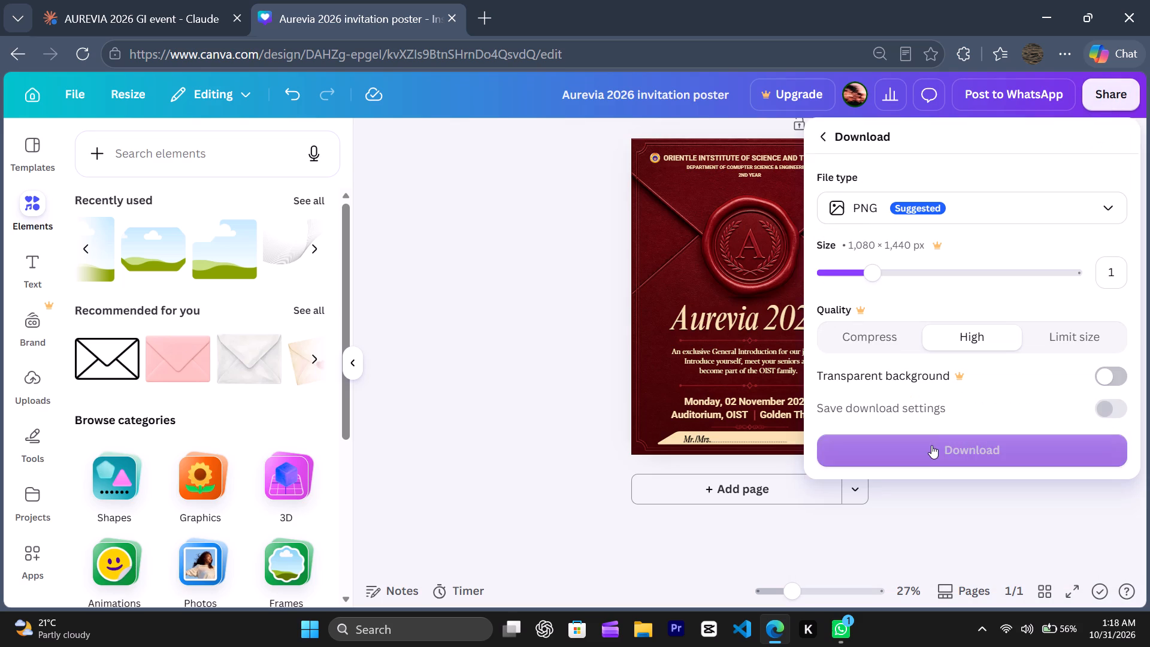
{"action": "left_click", "coordinate": [931, 445]}
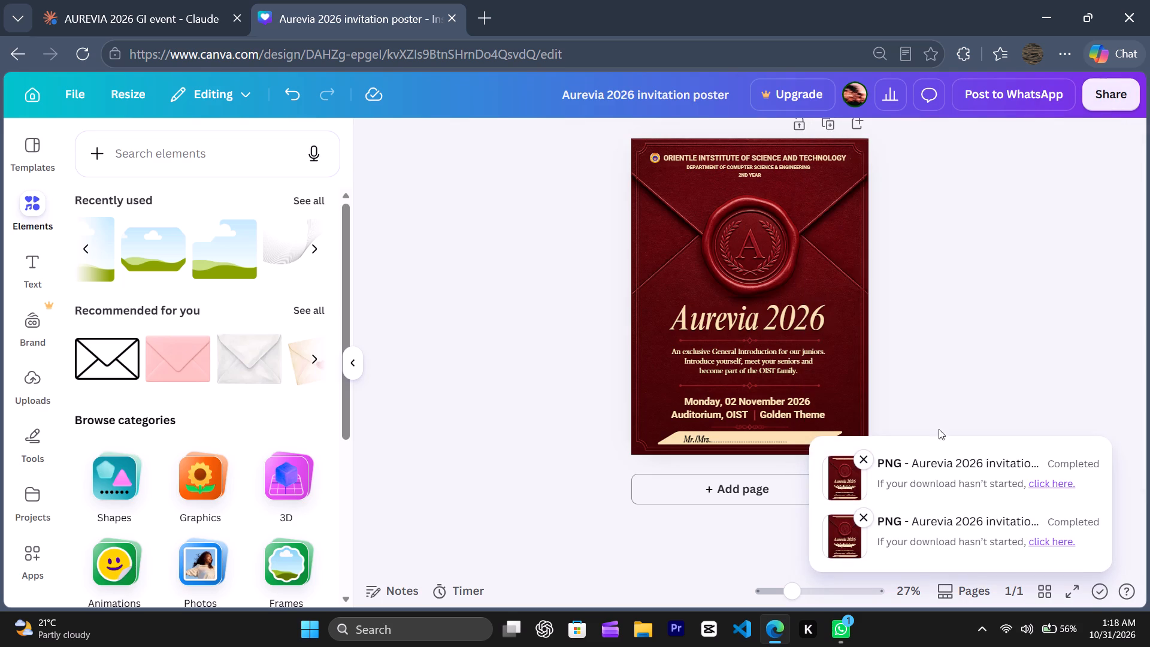
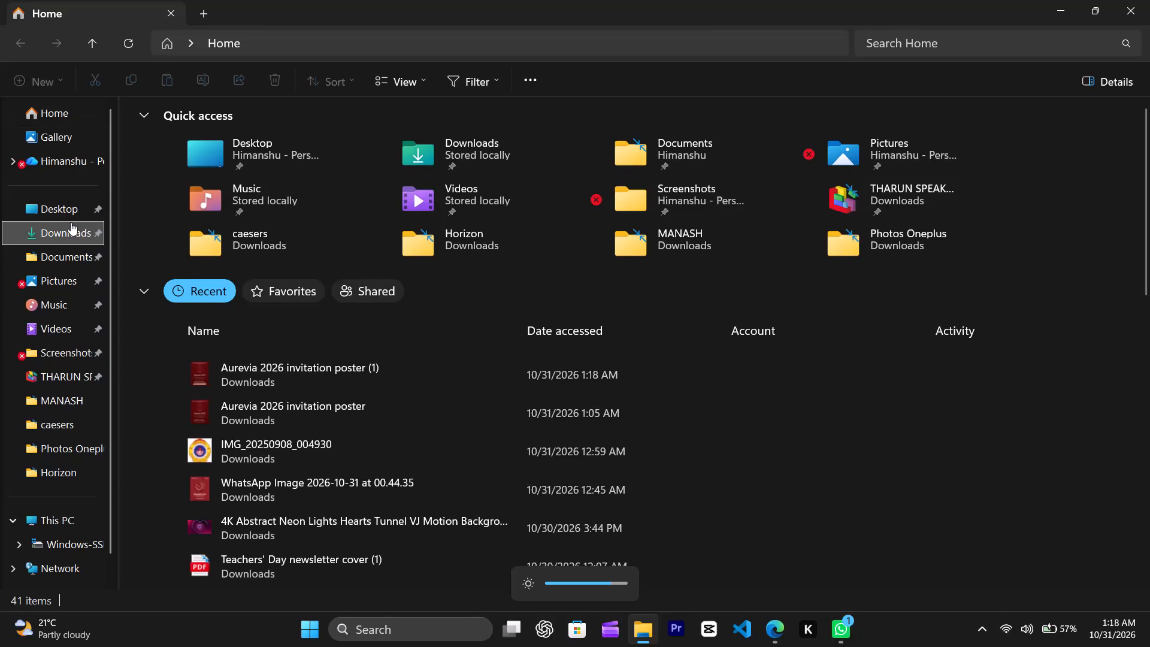
Open the downloaded "Aurevia 2026 invitation poster (1)" image from Downloads, review it enlarged, and close the viewer.
{"action": "double_click", "coordinate": [216, 185]}
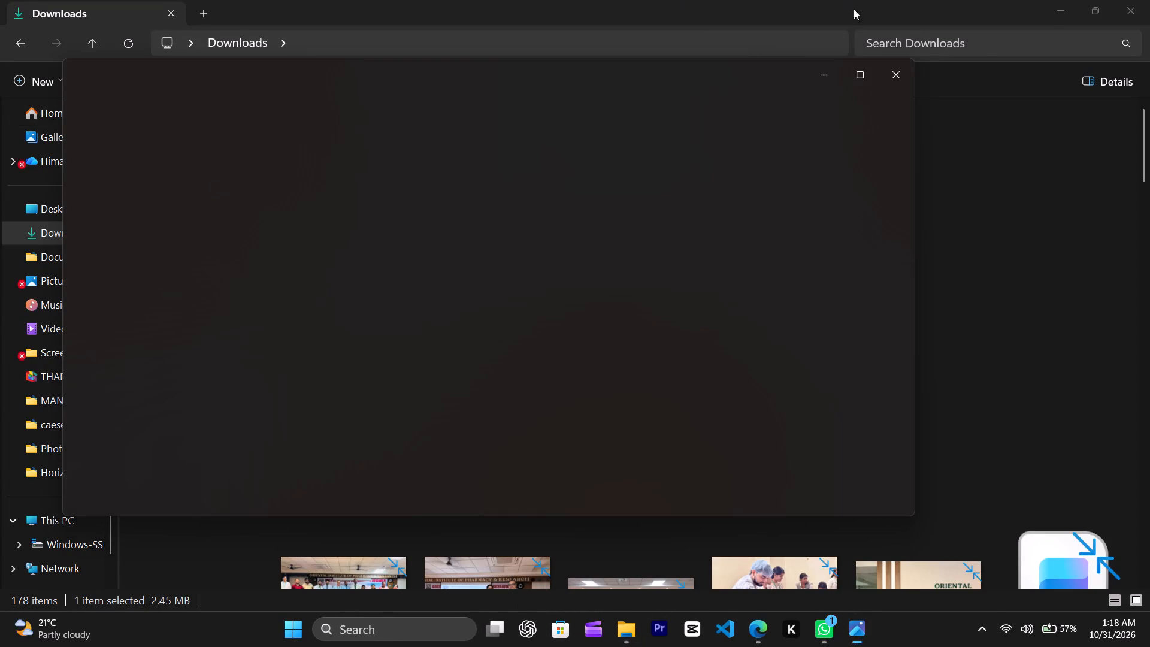
{"action": "left_click", "coordinate": [864, 76]}
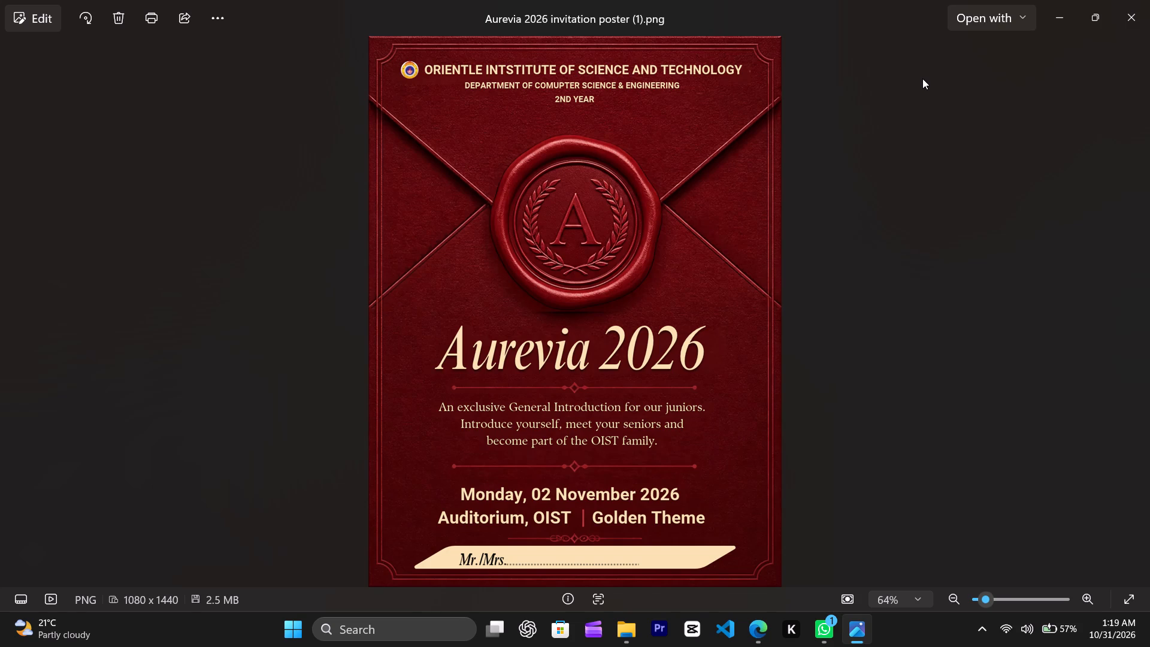
{"action": "left_click", "coordinate": [1143, 5]}
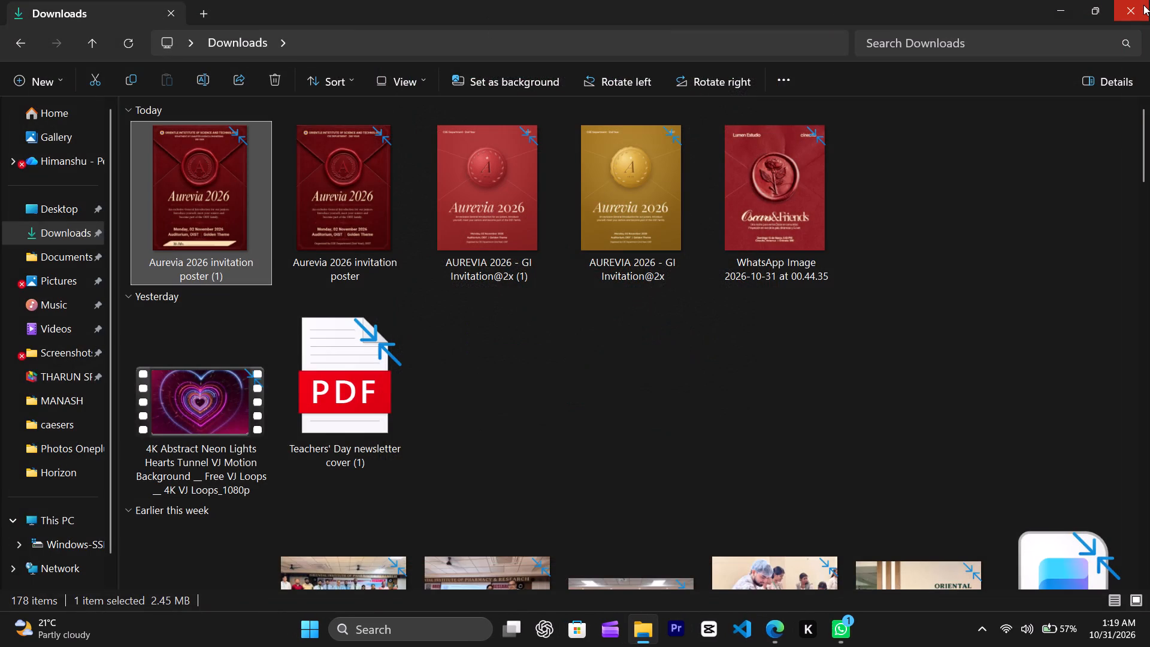
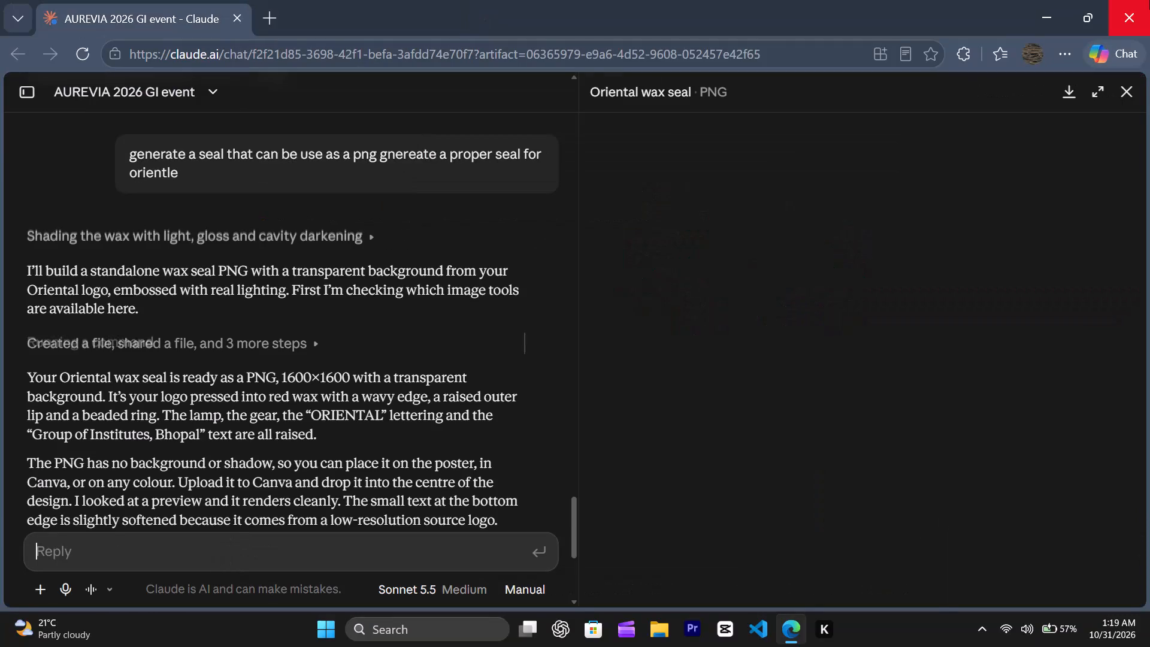
Close the browser tab holding the AUREVIA 2026 GI event chat.
{"action": "key", "text": "ctrl+w"}
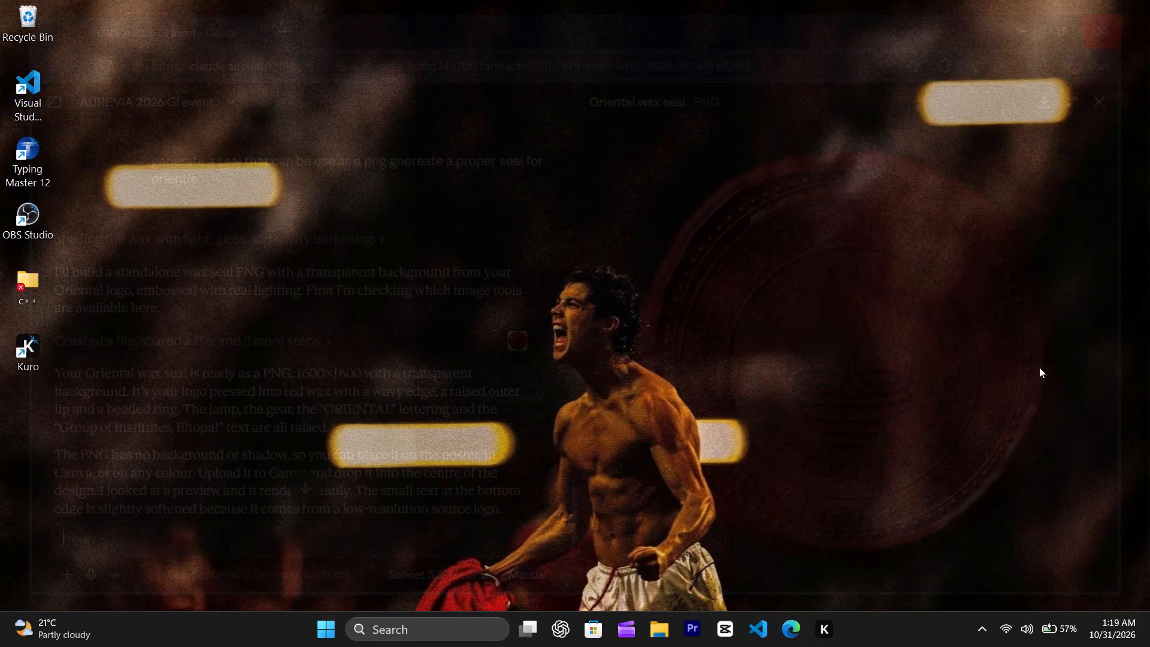
{"action": "left_click", "coordinate": [774, 646]}
{"action": "left_click", "coordinate": [792, 636]}
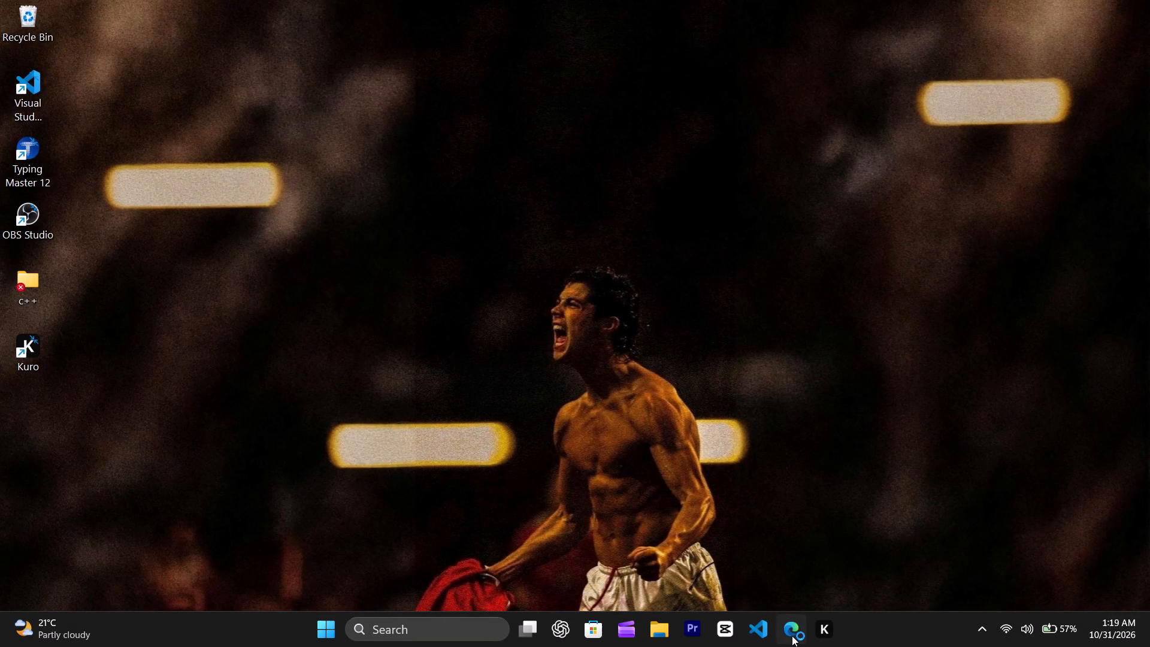
{"action": "left_click", "coordinate": [1066, 49]}
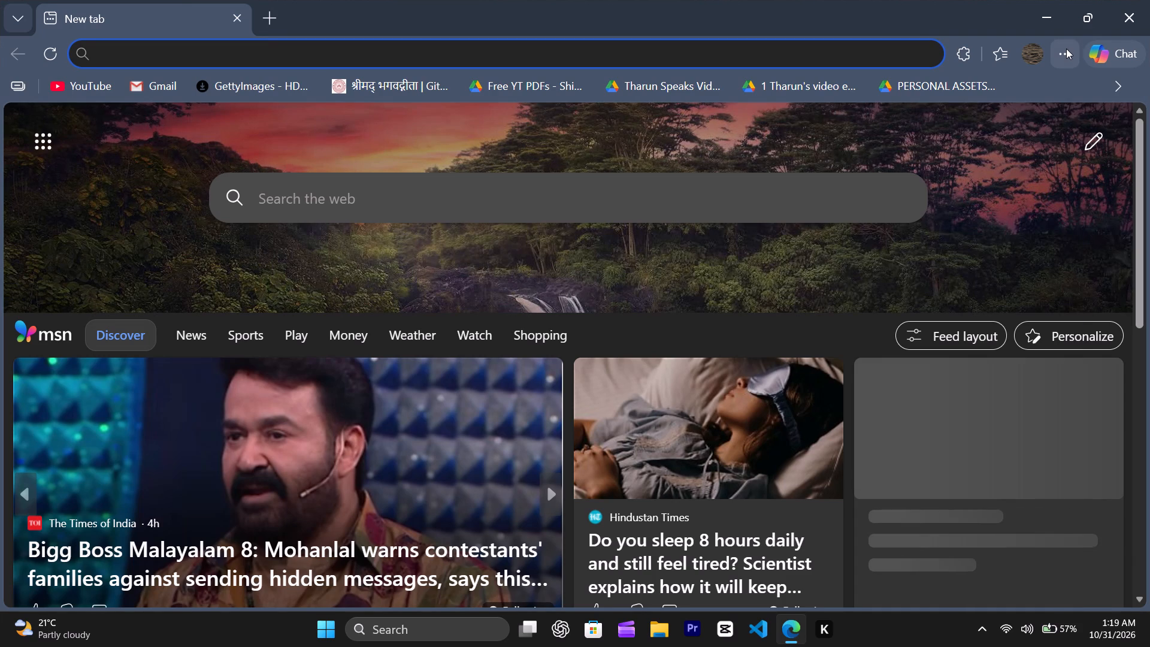
{"action": "left_click", "coordinate": [830, 258]}
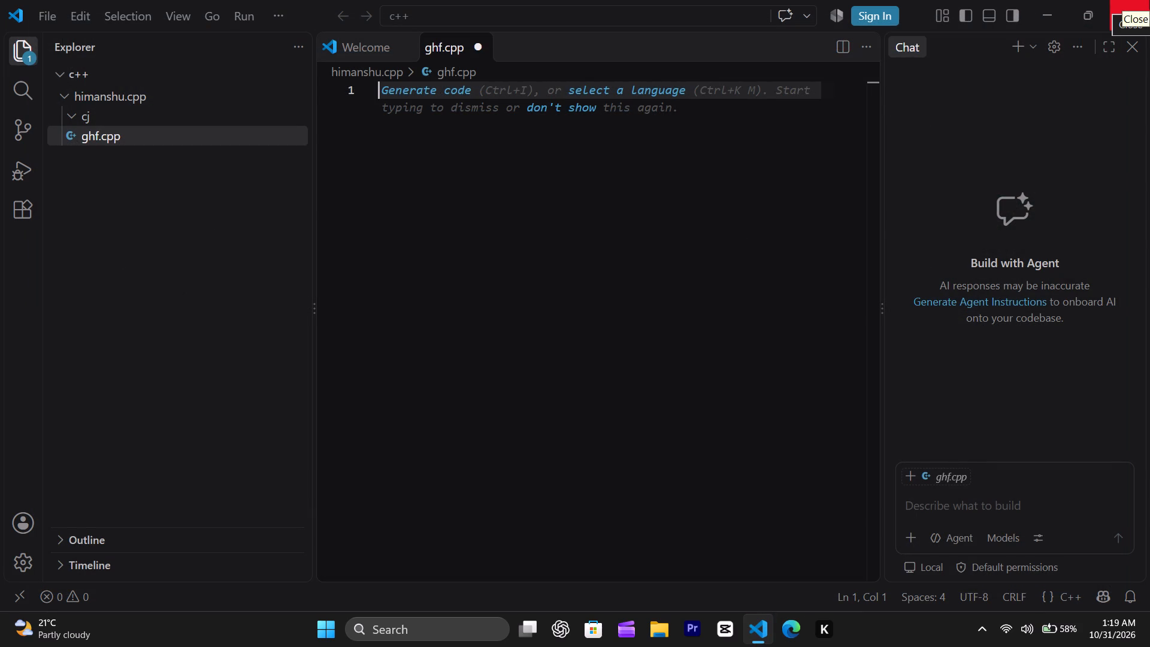
{"action": "left_click", "coordinate": [1149, 0]}
Shut down the computer.
{"action": "left_click", "coordinate": [328, 627]}
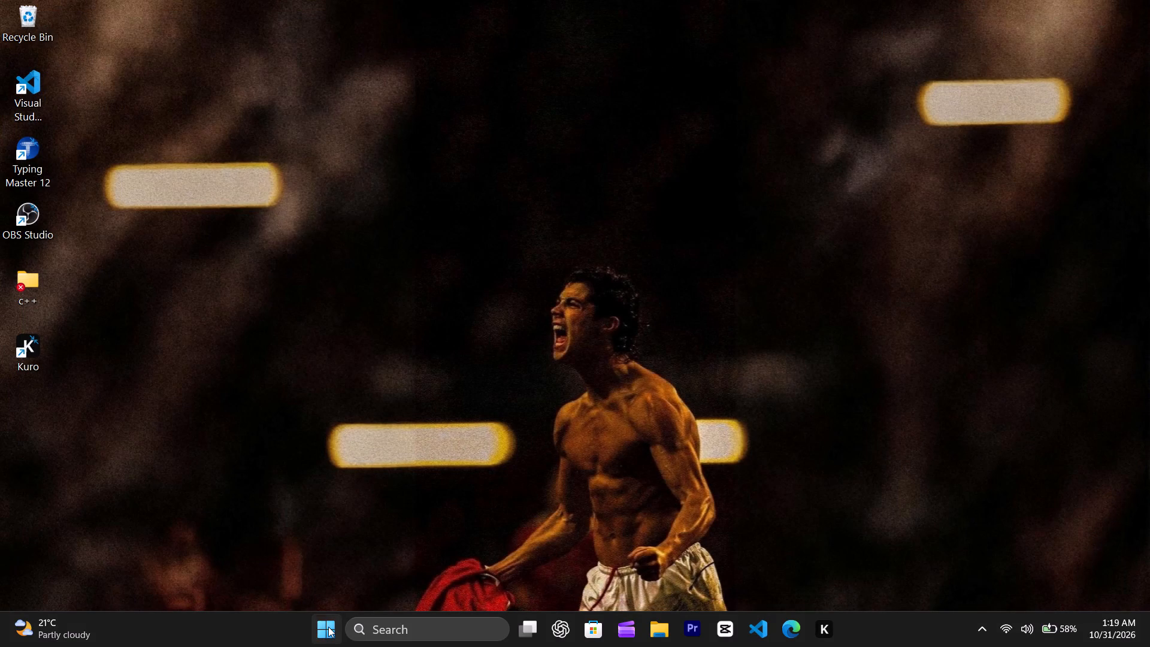
{"action": "left_click", "coordinate": [746, 576]}
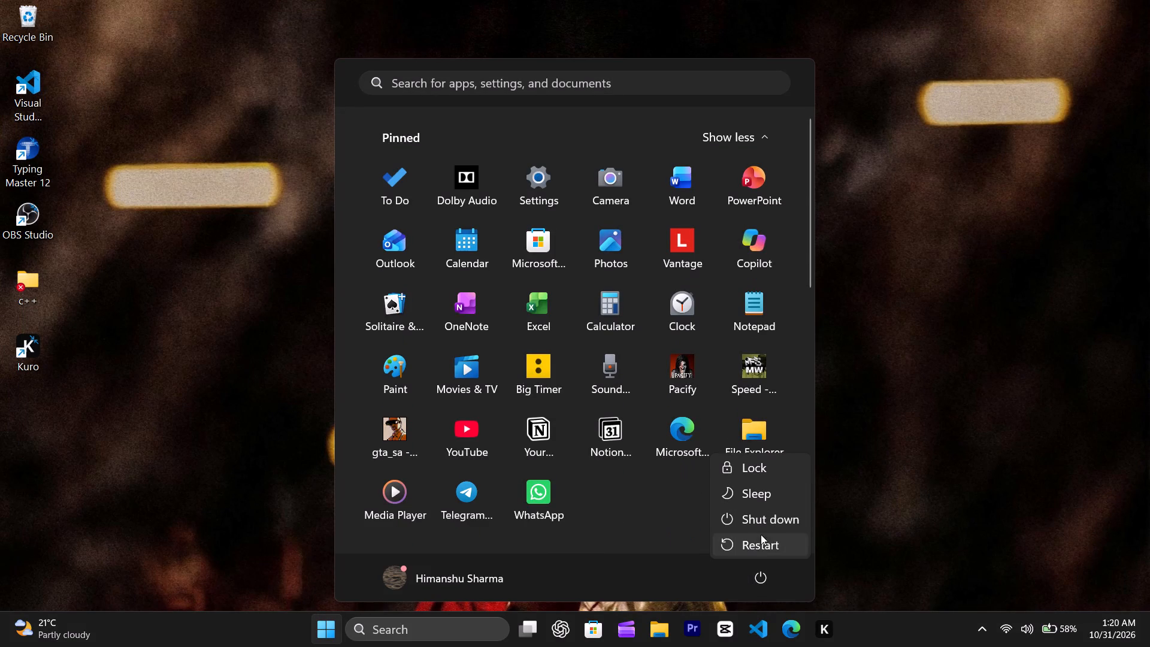
{"action": "left_click", "coordinate": [765, 522]}
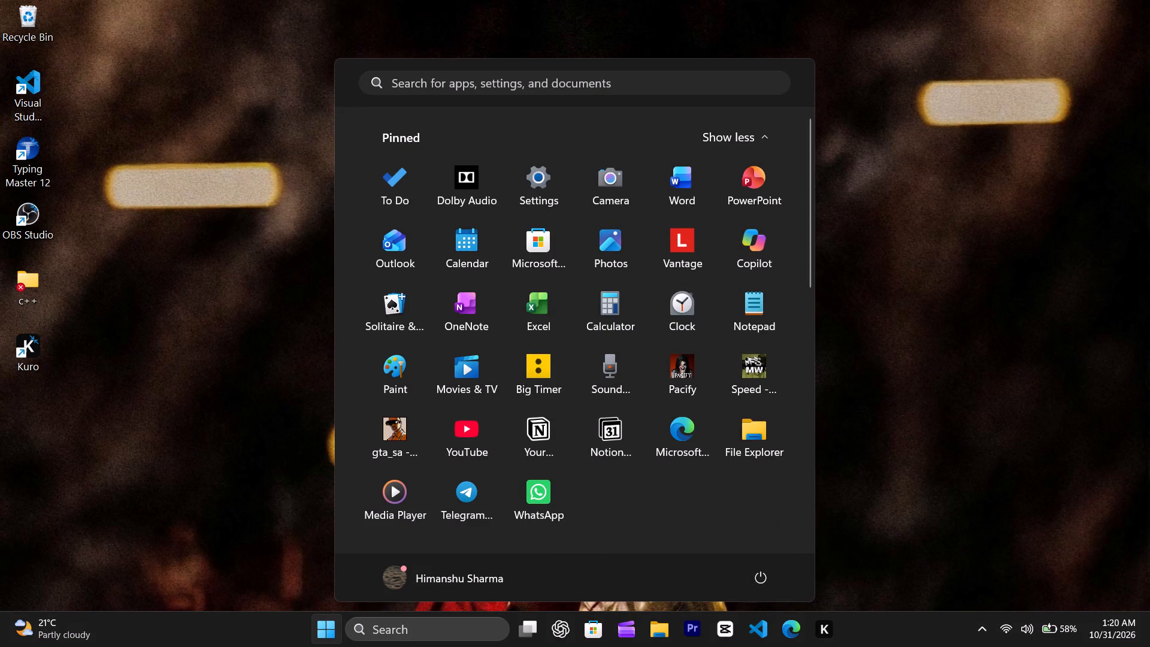